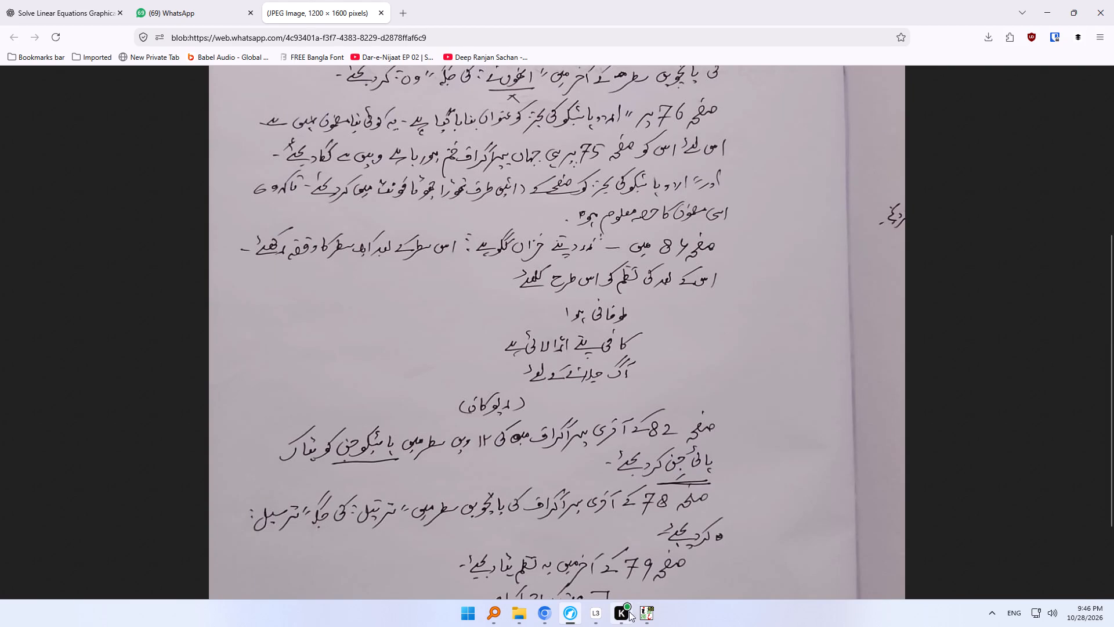
Switch to the InPage document, go to page 82 and examine its last paragraphs for the wording marked in the handwritten note.
click(649, 615)
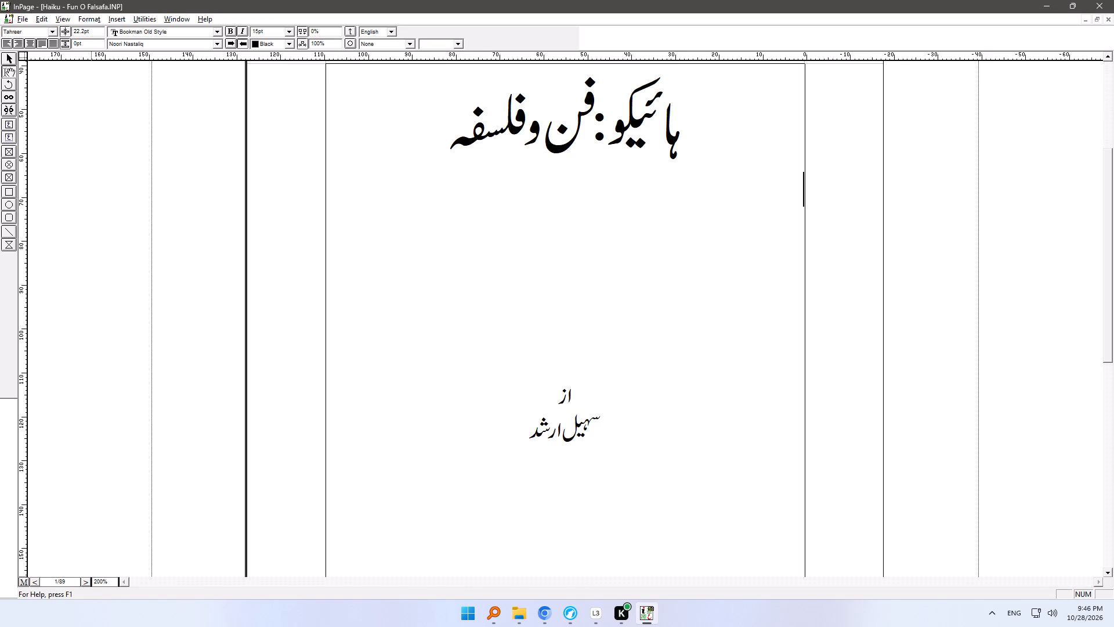
drag(70, 581, 36, 585)
text(82)
key(Return)
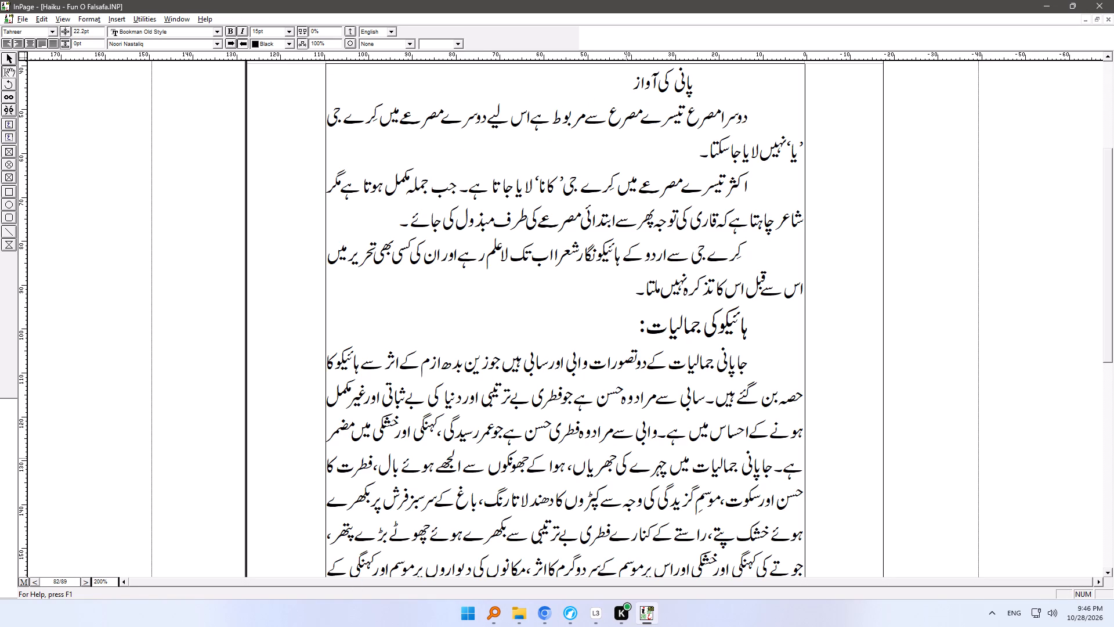
ctrl+right_drag(622, 469, 613, 192)
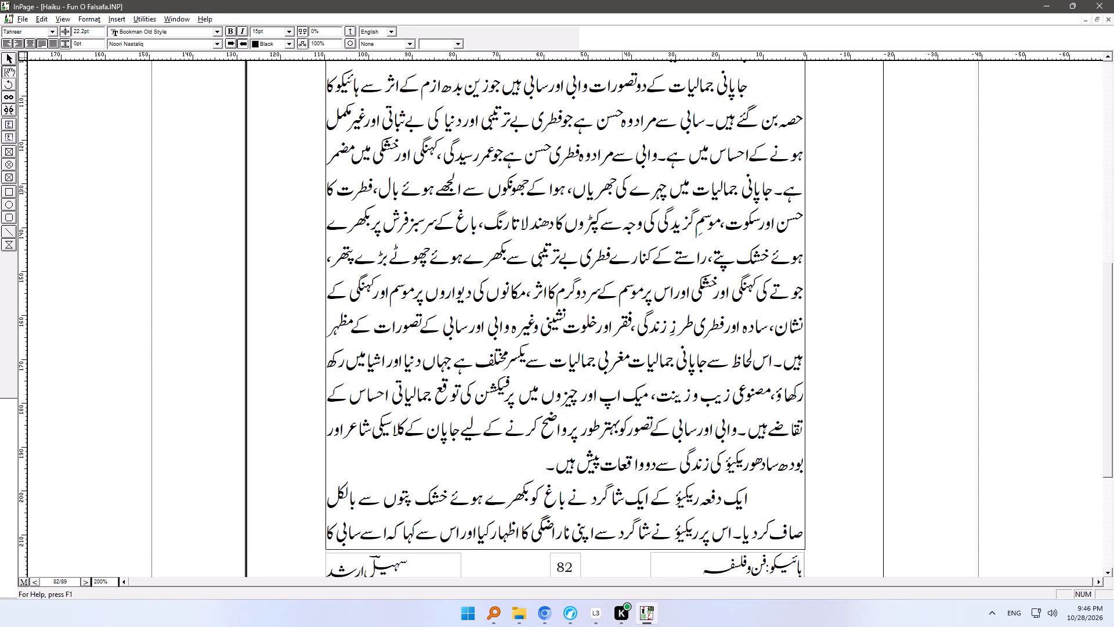
ctrl+right_drag(613, 192, 613, 194)
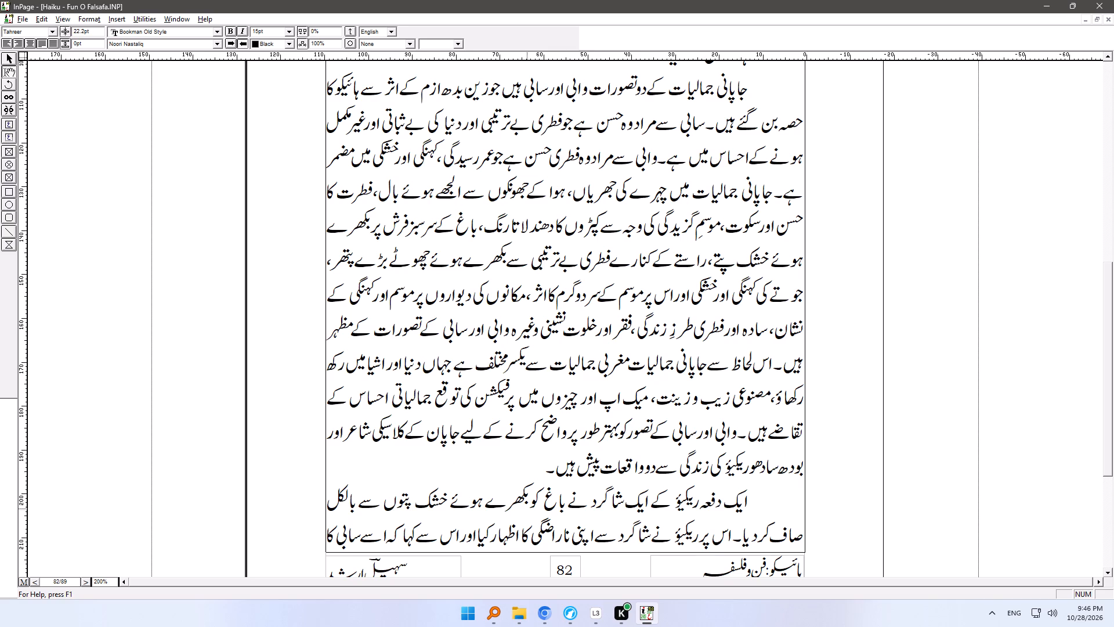
click(534, 524)
key(Down)
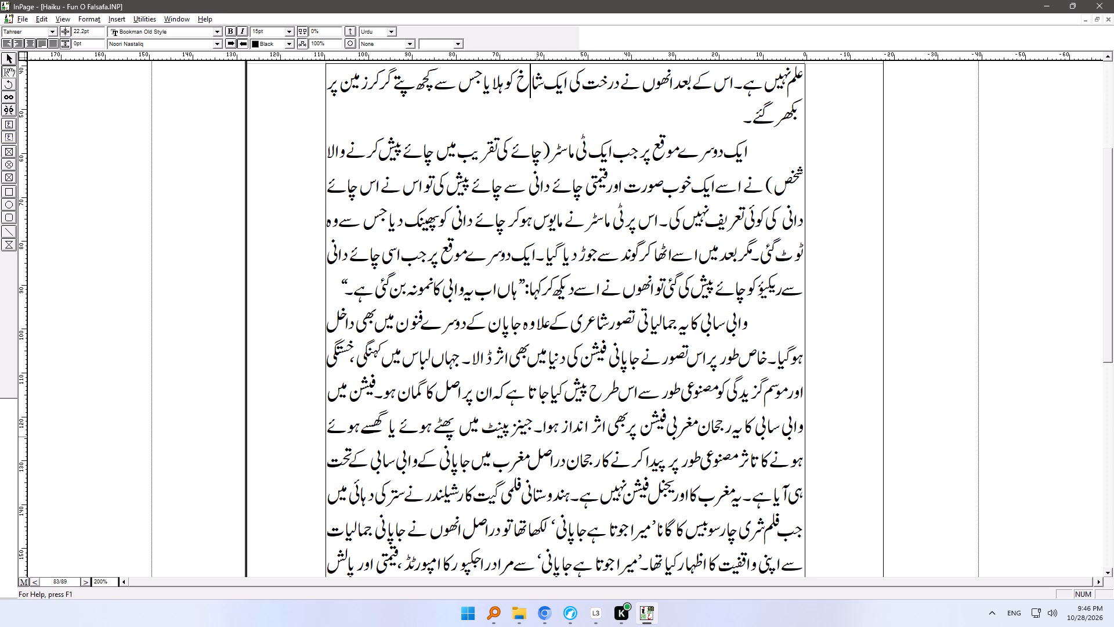
Insert a space in راجکپور in the last paragraph of page 83, making it راج کپور.
click(547, 494)
ctrl+right_drag(545, 514, 545, 404)
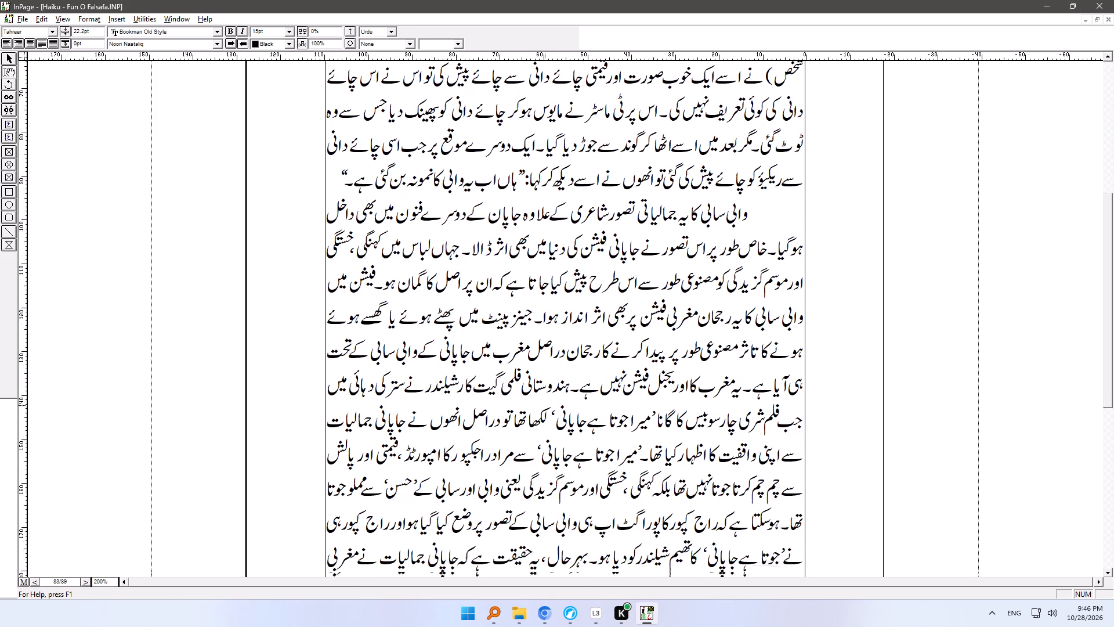
ctrl+right_drag(545, 404, 570, 261)
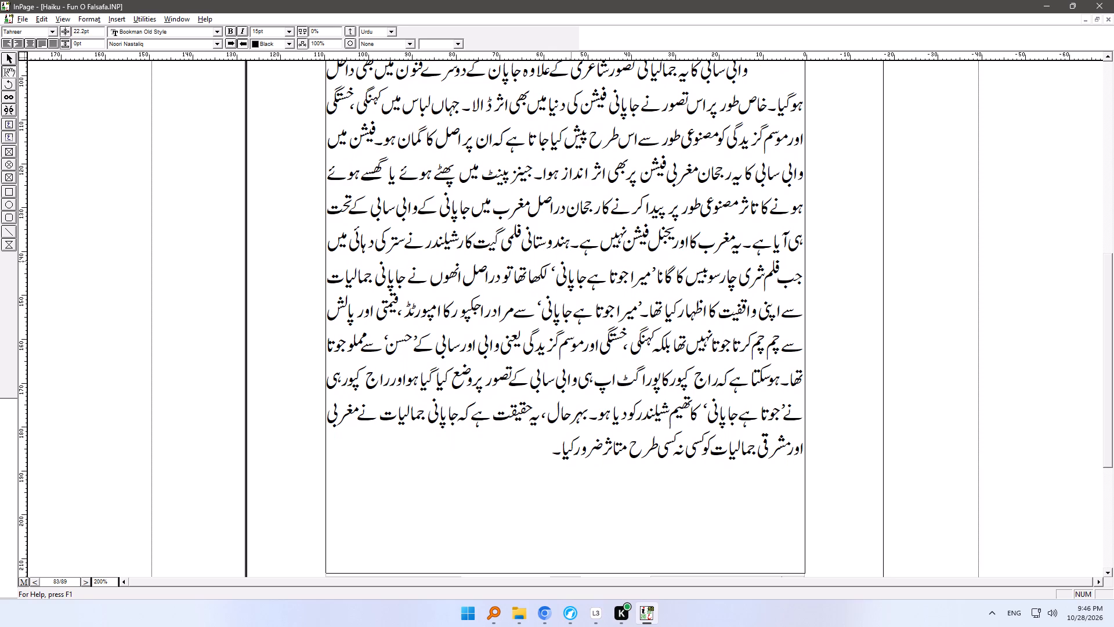
click(476, 307)
key(space)
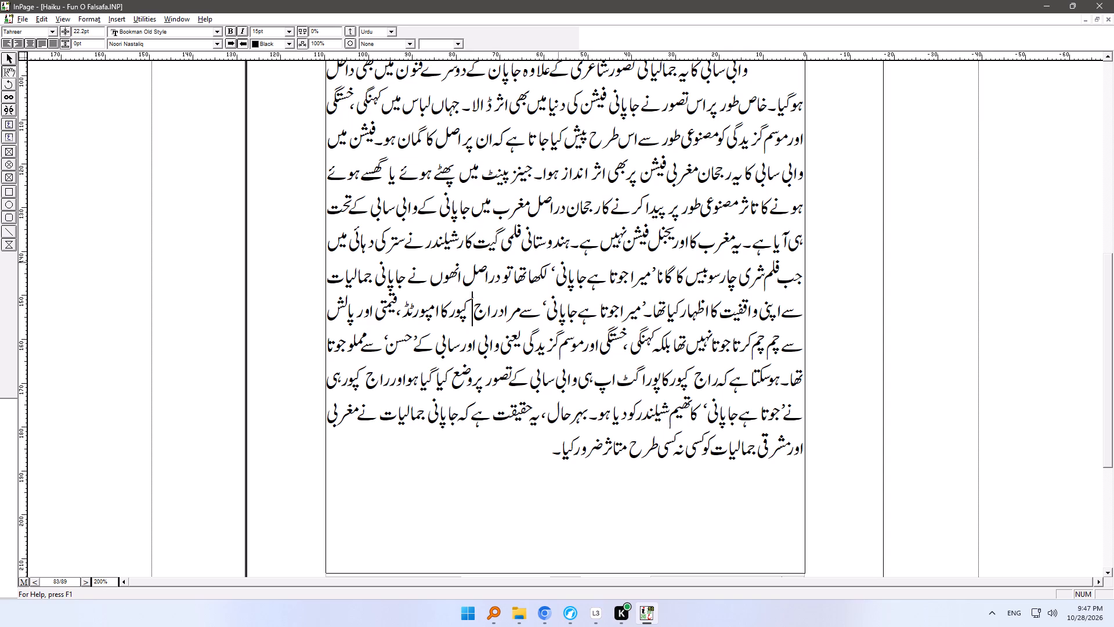
On page 80, move the poet's name (شکی) onto its own line below the first haiku, indented with three tabs.
click(640, 513)
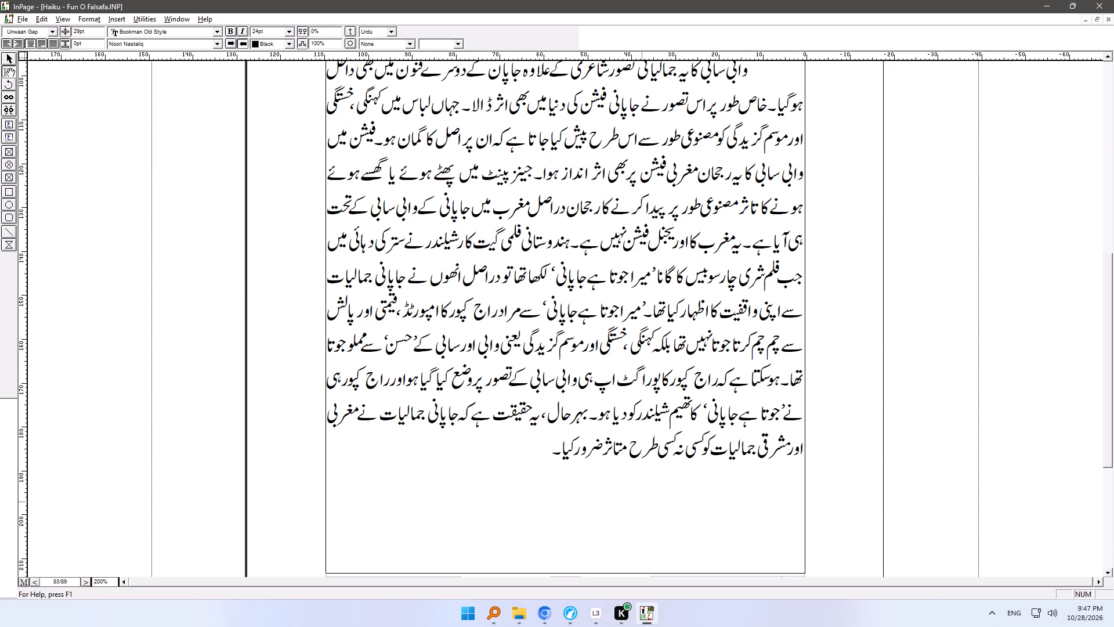
ctrl+right_drag(634, 311, 634, 569)
ctrl+right_drag(648, 323, 648, 424)
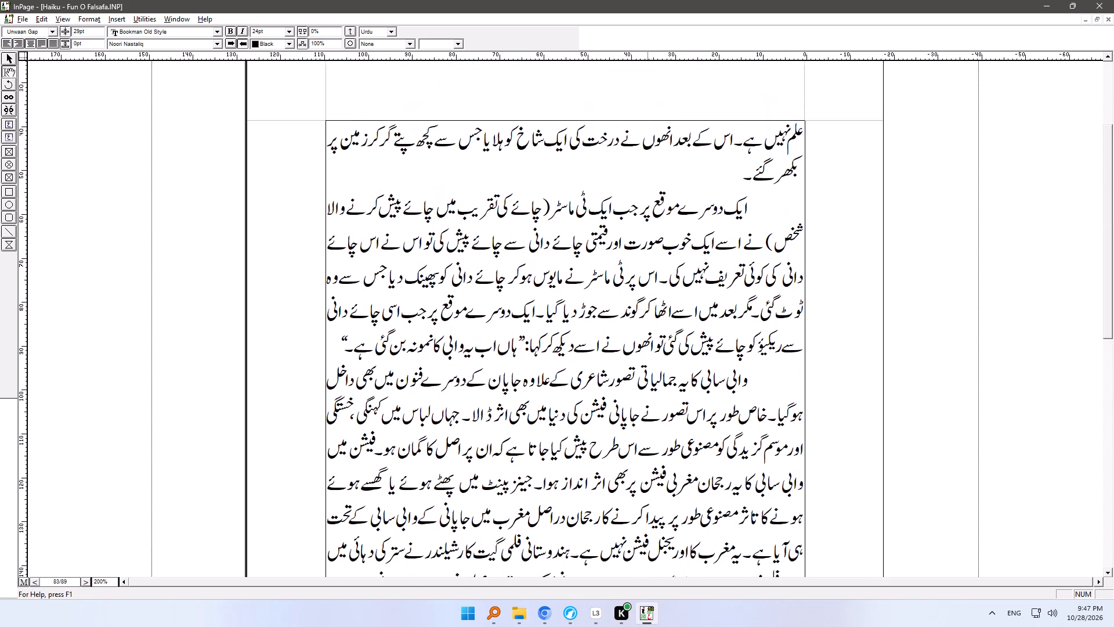
ctrl+right_drag(648, 424, 642, 539)
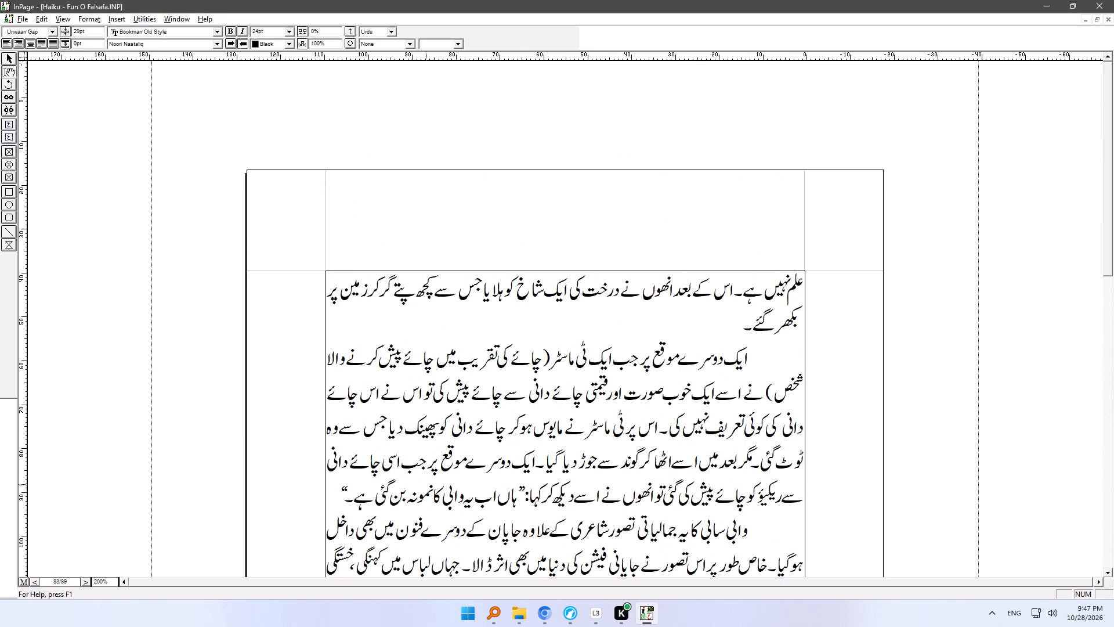
click(84, 585)
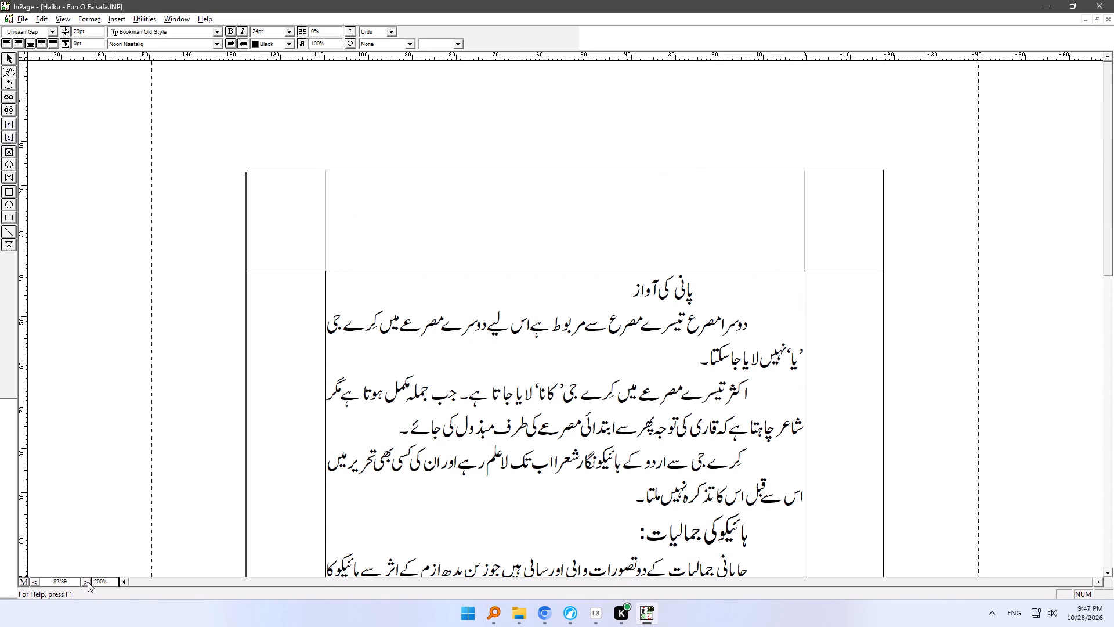
click(88, 582)
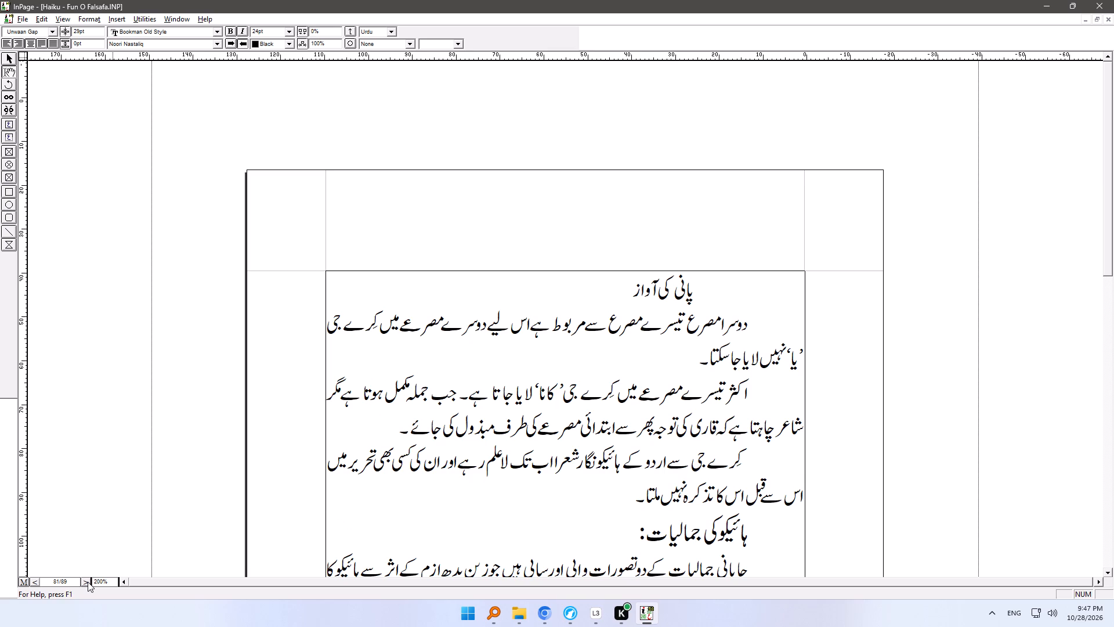
click(88, 582)
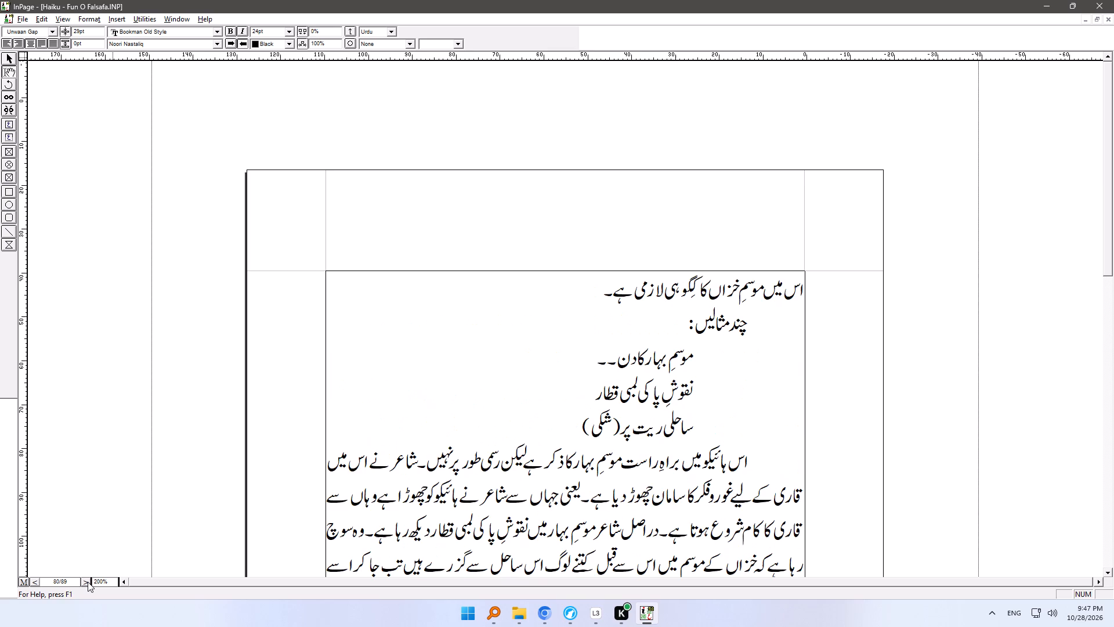
click(596, 465)
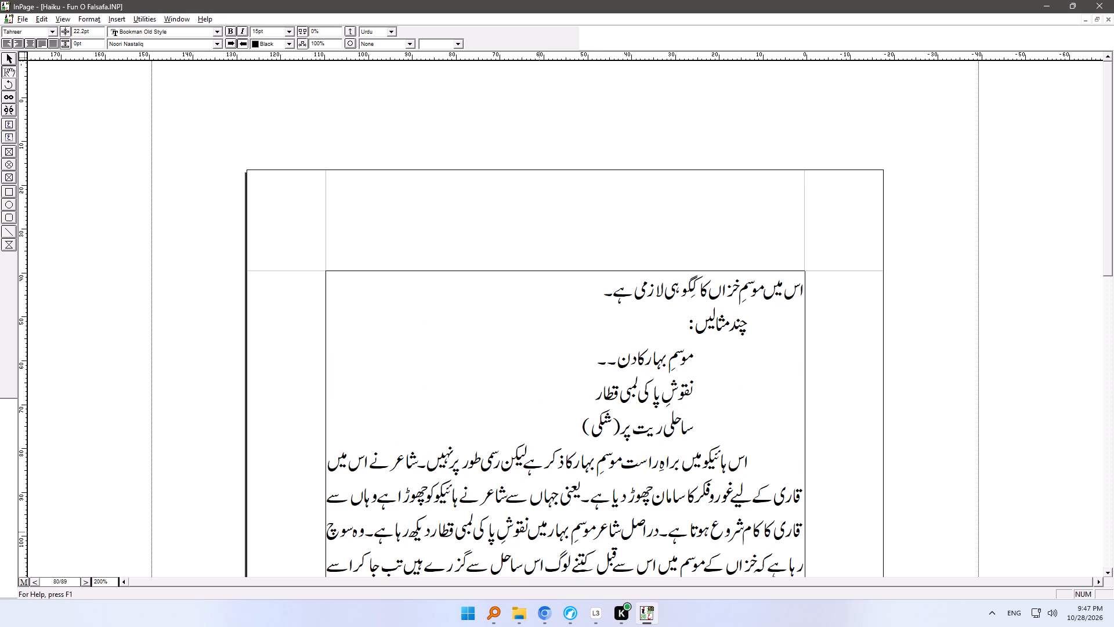
click(624, 428)
key(Return)
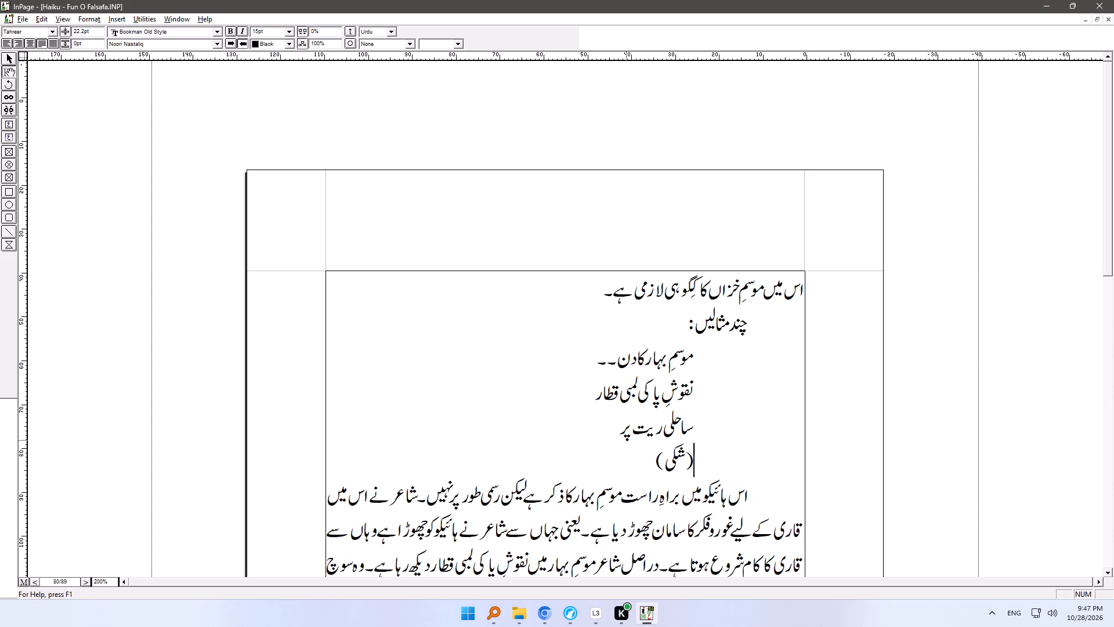
key(Tab)
key(Tab)
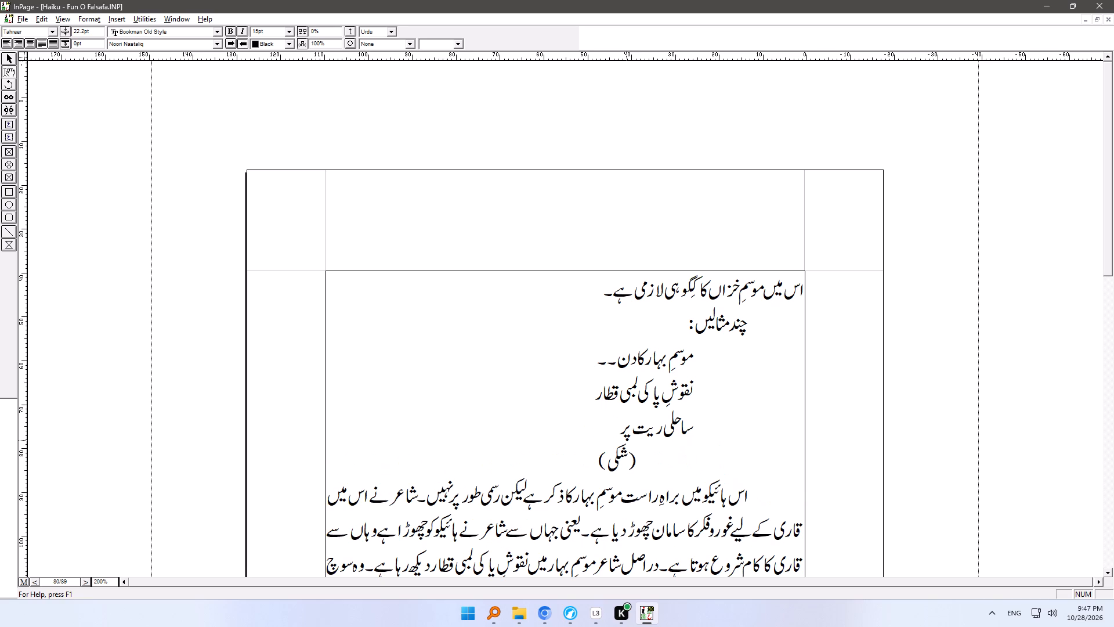
key(Tab)
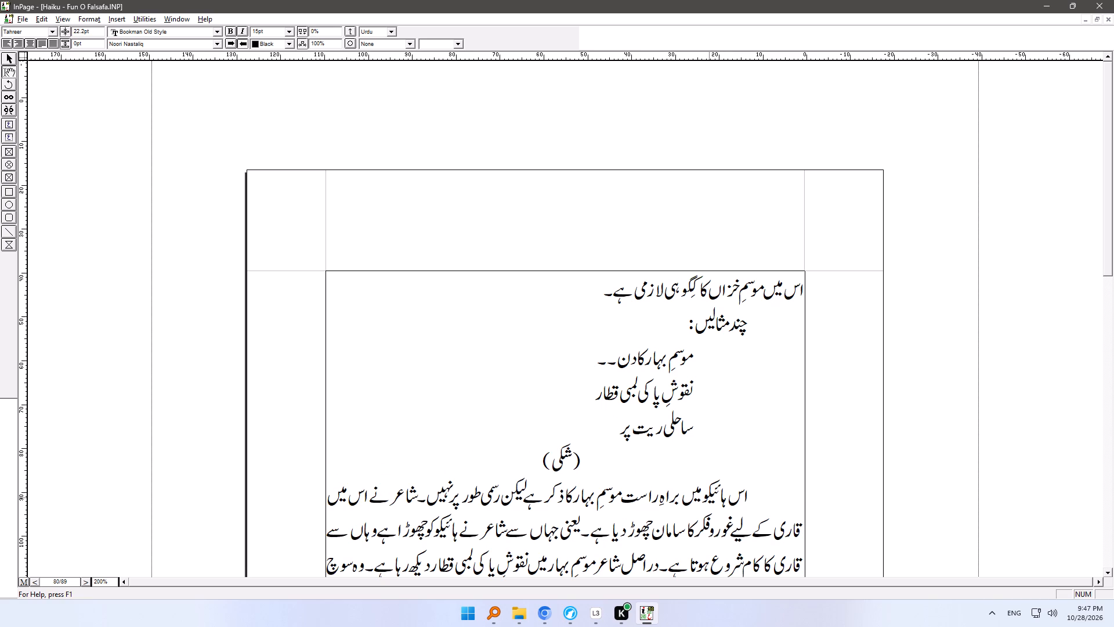
Move the poet's name (کوجی) onto its own line below the haiku near the end of page 80, indented with three tabs.
click(709, 498)
ctrl+right_drag(682, 507, 681, 312)
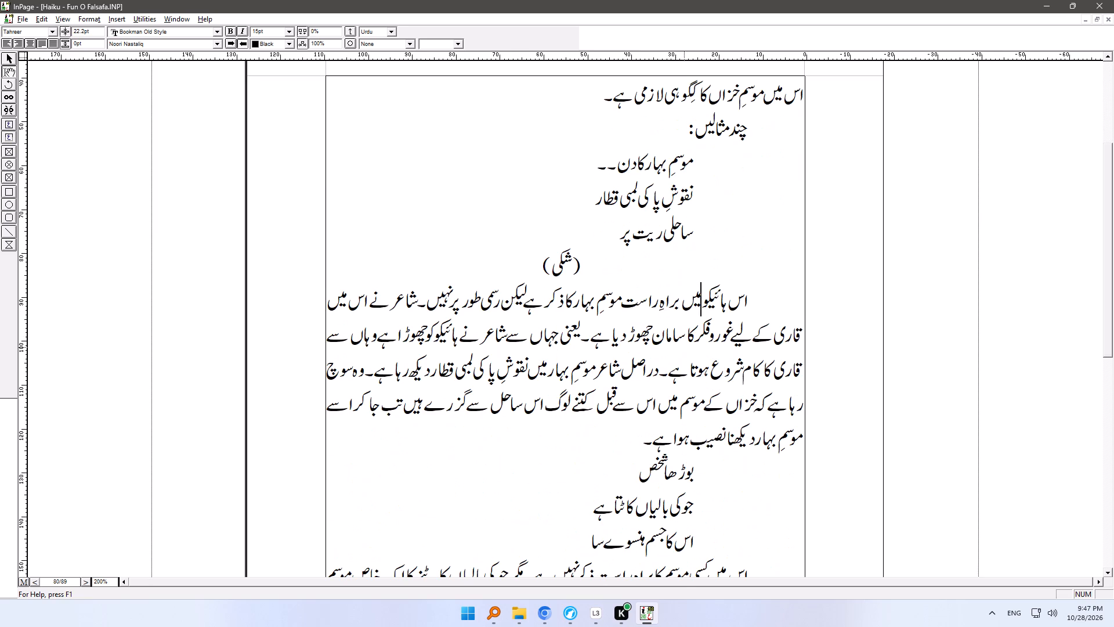
ctrl+right_drag(702, 481, 697, 292)
ctrl+right_drag(706, 480, 703, 317)
click(620, 363)
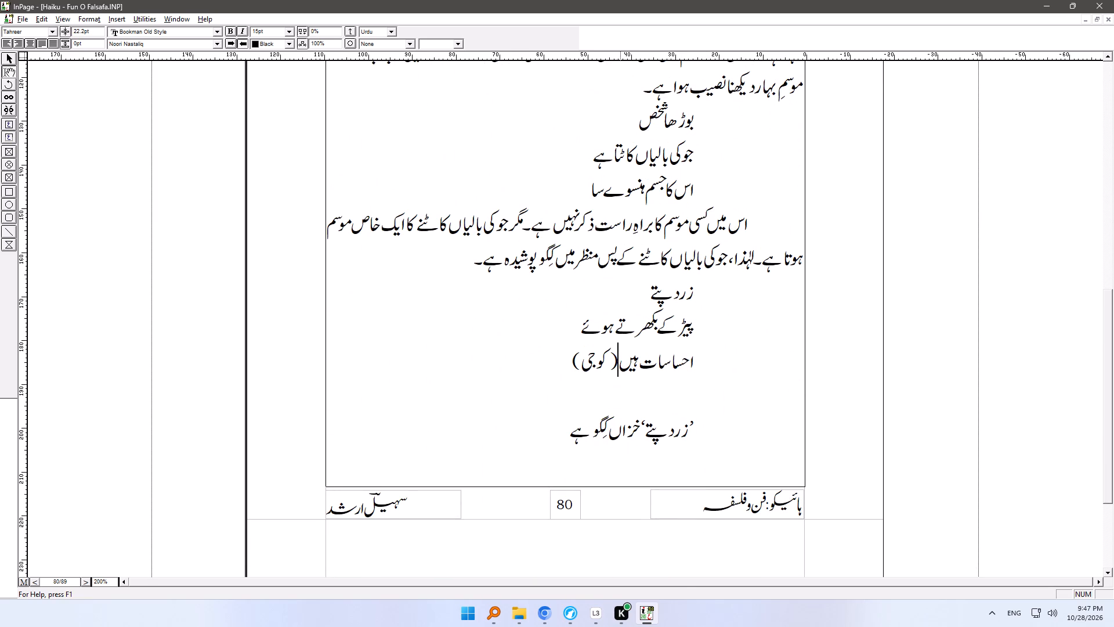
key(Return)
key(Tab)
key(Tab)
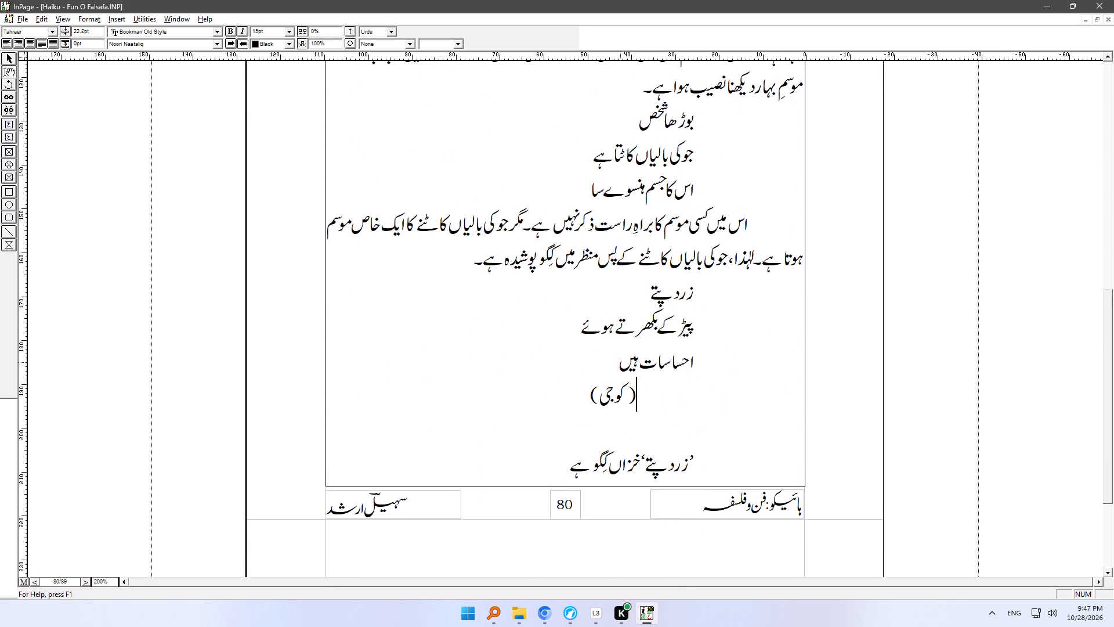
key(Tab)
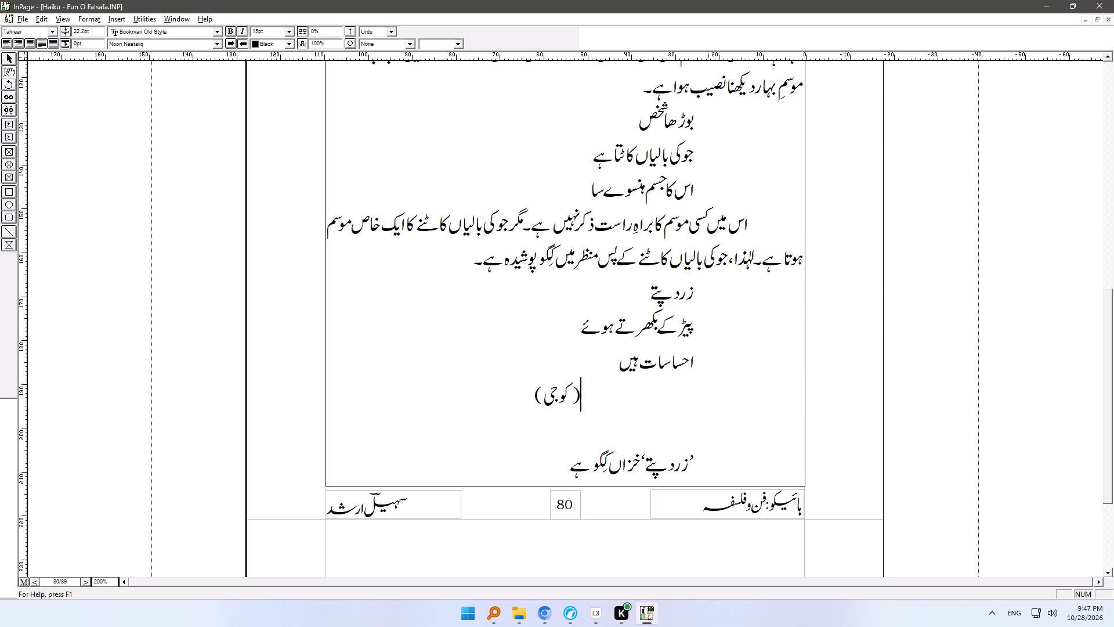
Insert a line break before the line ’زرد پتے‘ خزاں کِگو ہے at the end of page 80.
click(710, 466)
key(Return)
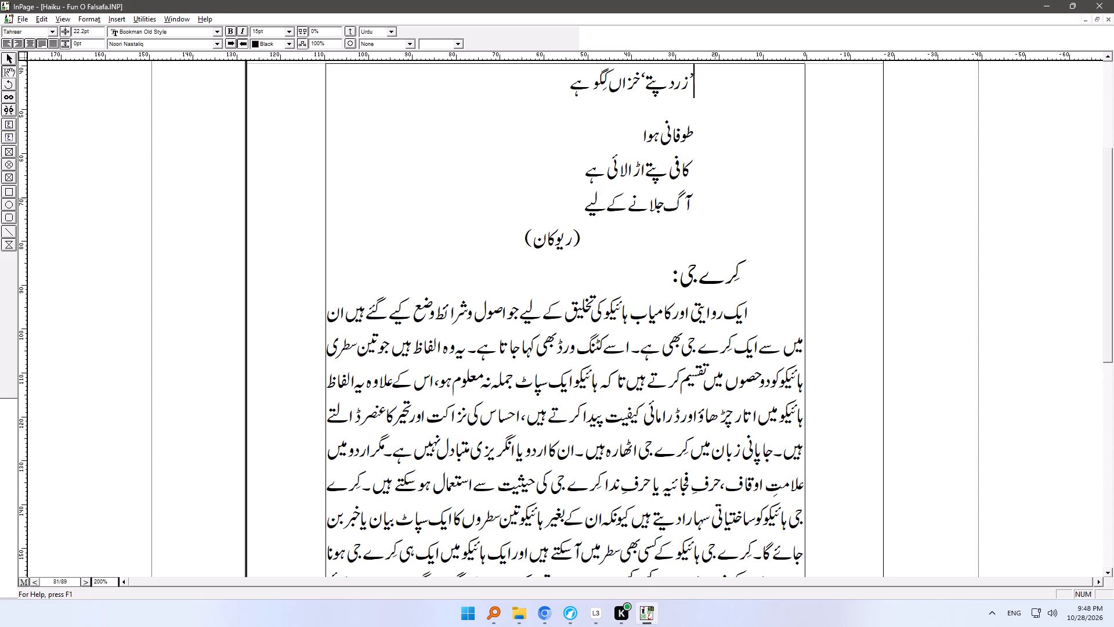
Examine the text backwards from the top of page 81 to page 78.
key(Up)
key(Up)
key(Up)
key(Up)
key(Up)
key(Up)
key(Up)
key(Up)
key(Up)
key(Up)
key(Up)
key(Up)
key(Up)
key(Up)
key(Up)
key(Up)
key(Up)
key(Up)
key(Up)
key(Up)
key(Up)
key(Up)
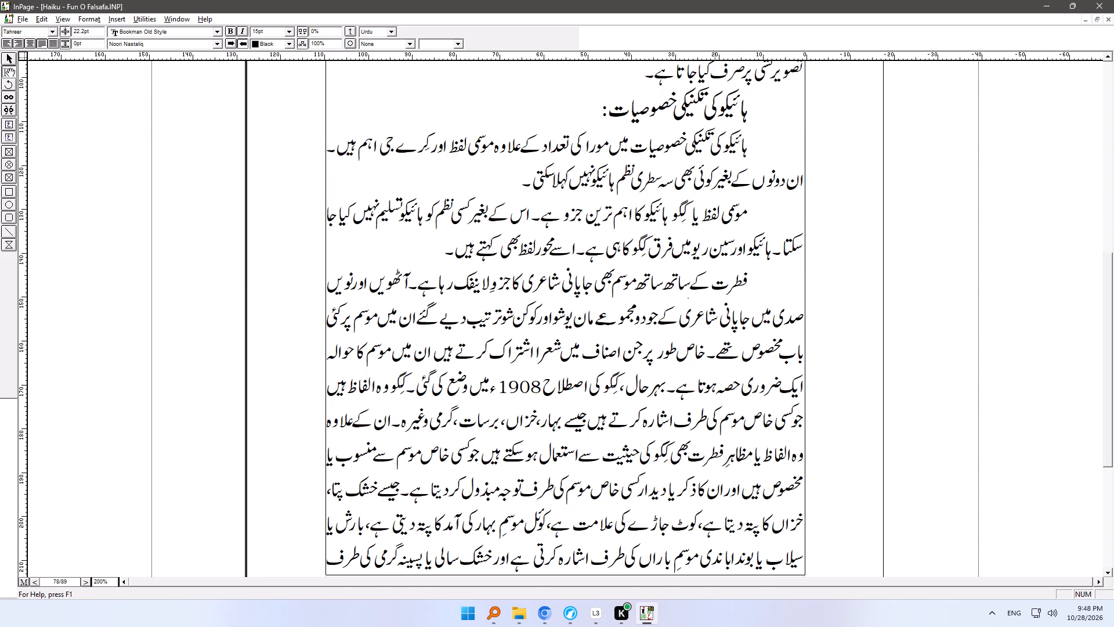
Search the document for ہائیکو جن, checking the wording against the handwritten correction note in the browser.
key(ctrl+f)
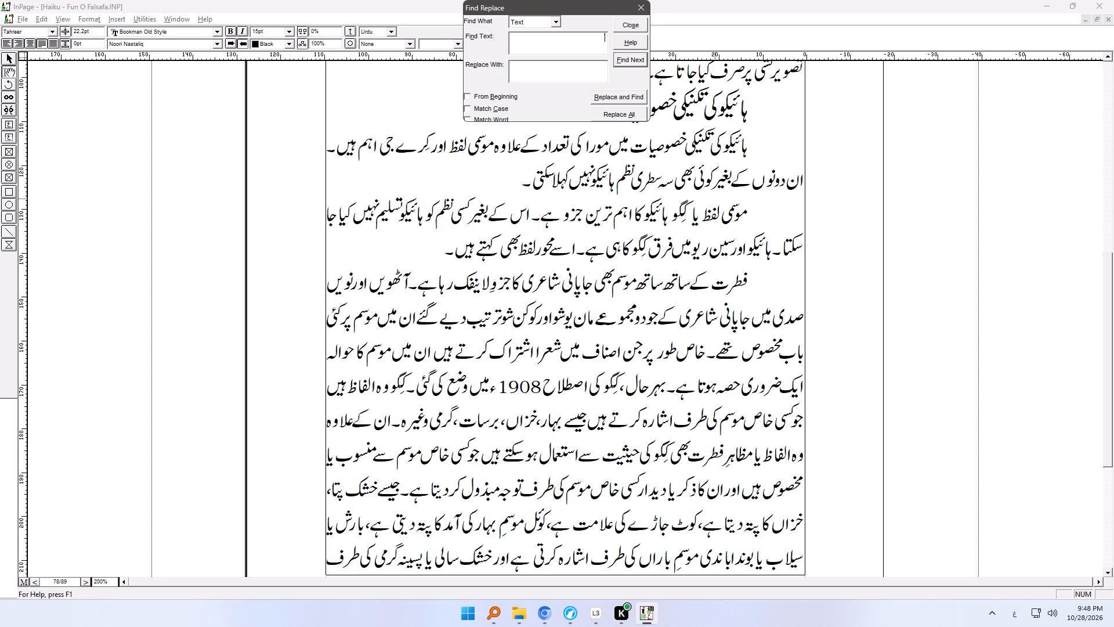
text(ہائیکو)
key(space)
text(جن)
key(alt+Tab)
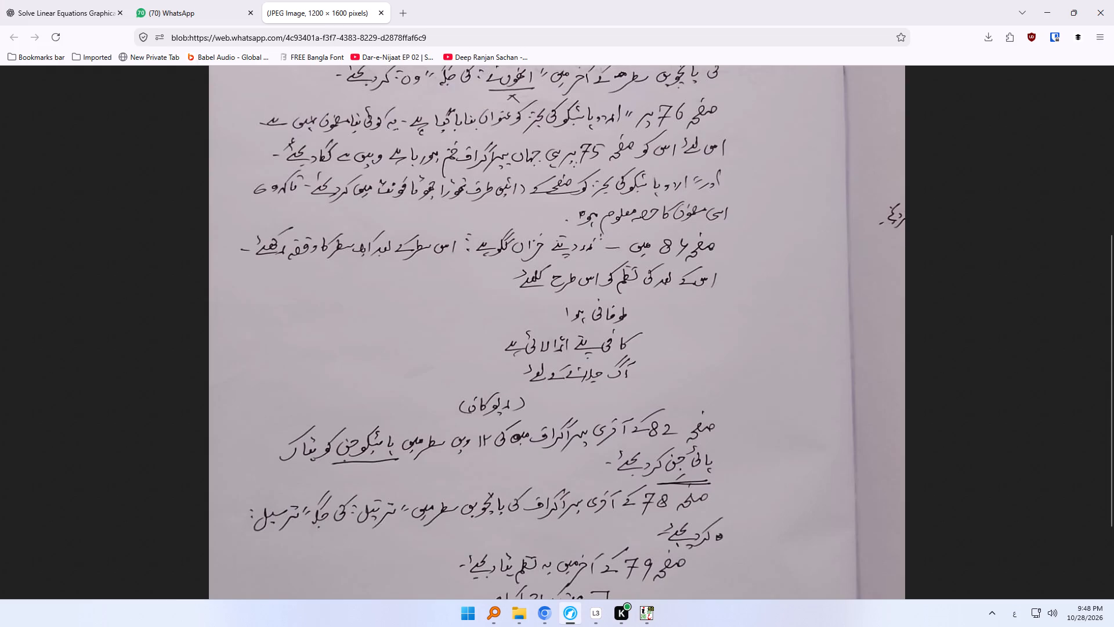
key(alt+Tab)
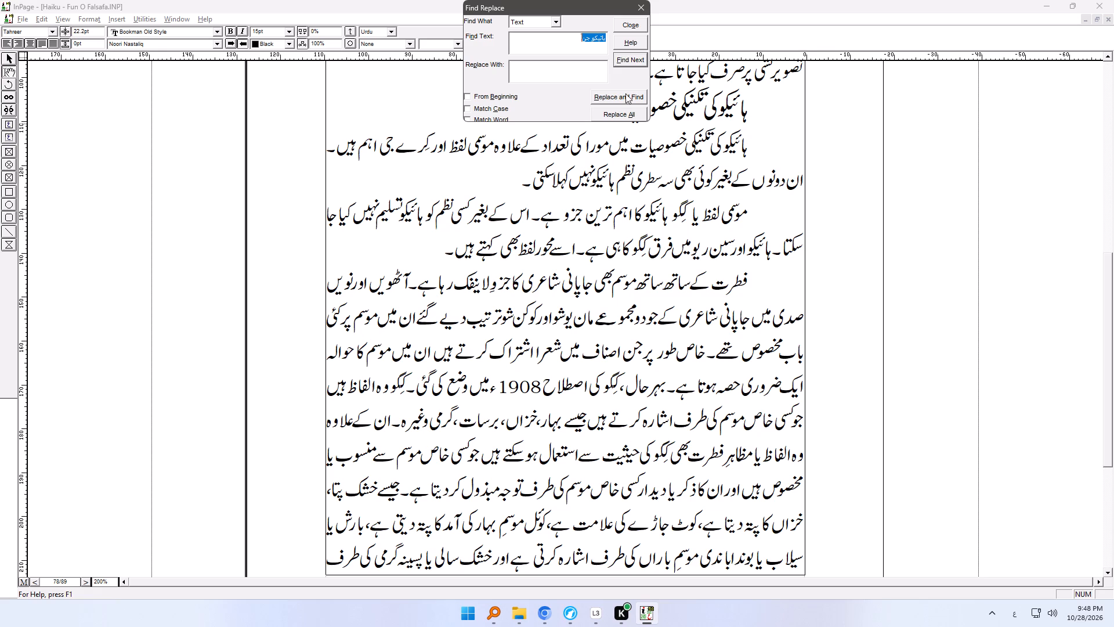
click(628, 57)
click(603, 86)
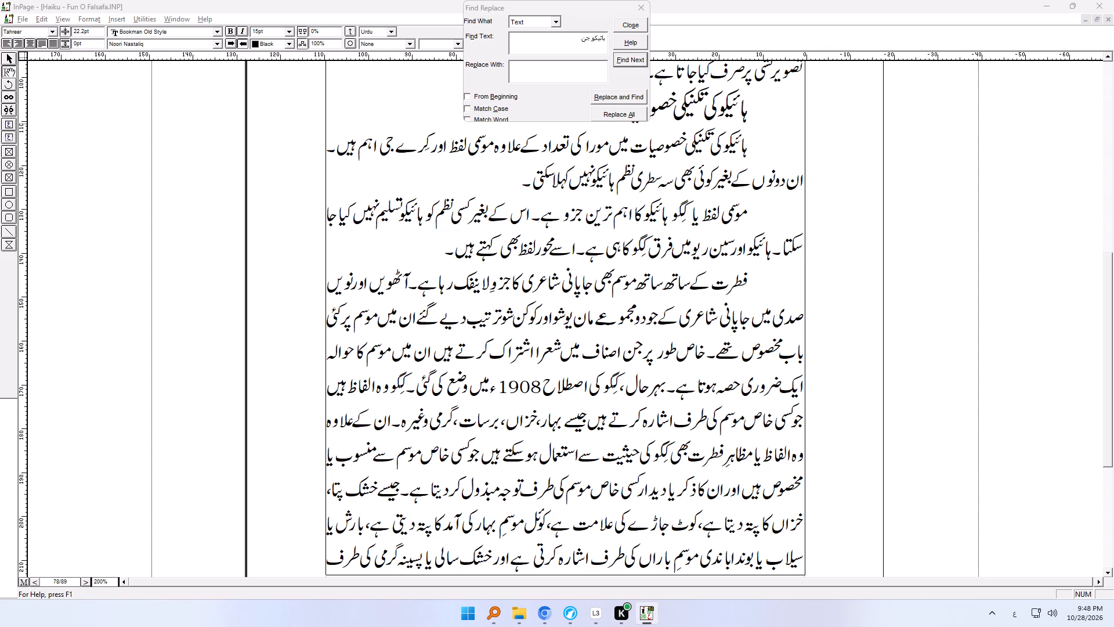
Shorten the search text to ہائیکو and step through its occurrences from page 79 to page 81, looking for the wording to correct.
click(572, 45)
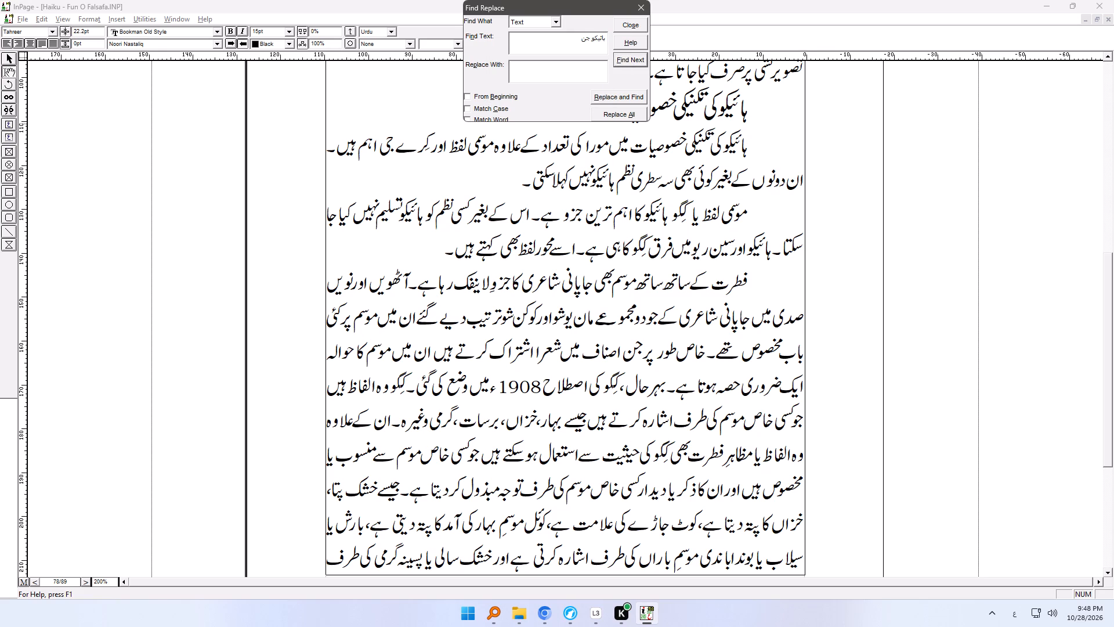
key(BackSpace)
key(BackSpace)
click(642, 60)
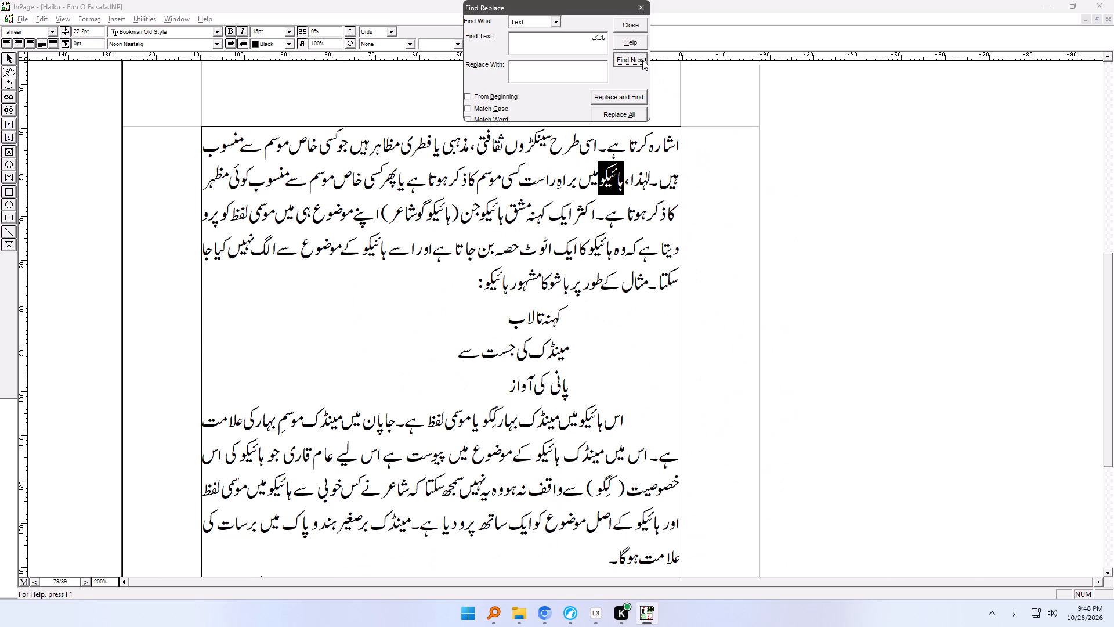
click(642, 60)
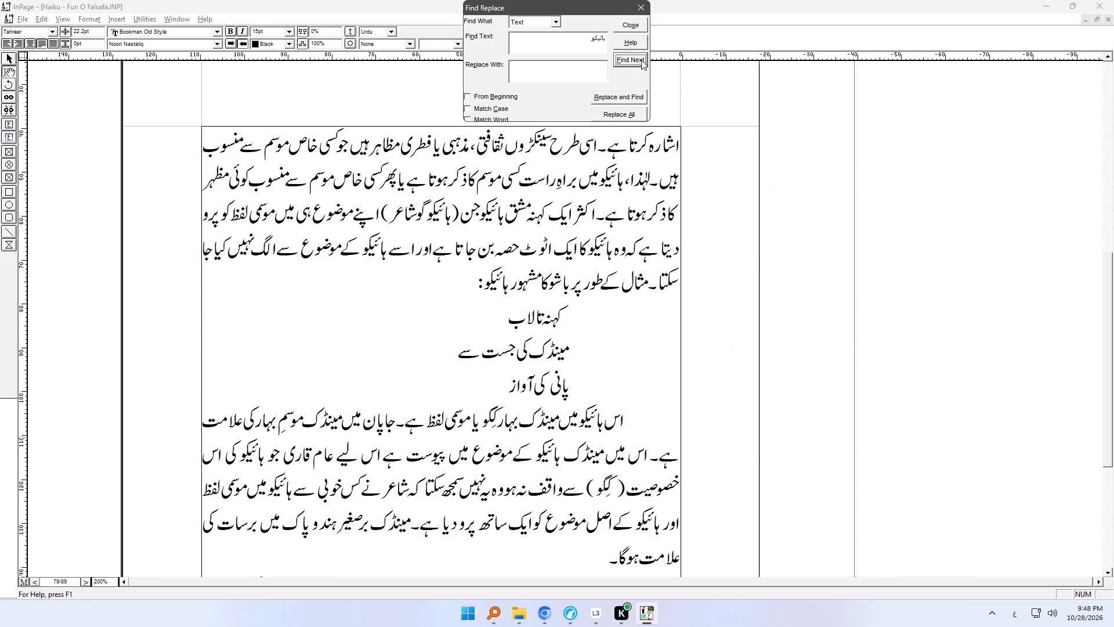
click(641, 60)
click(641, 60)
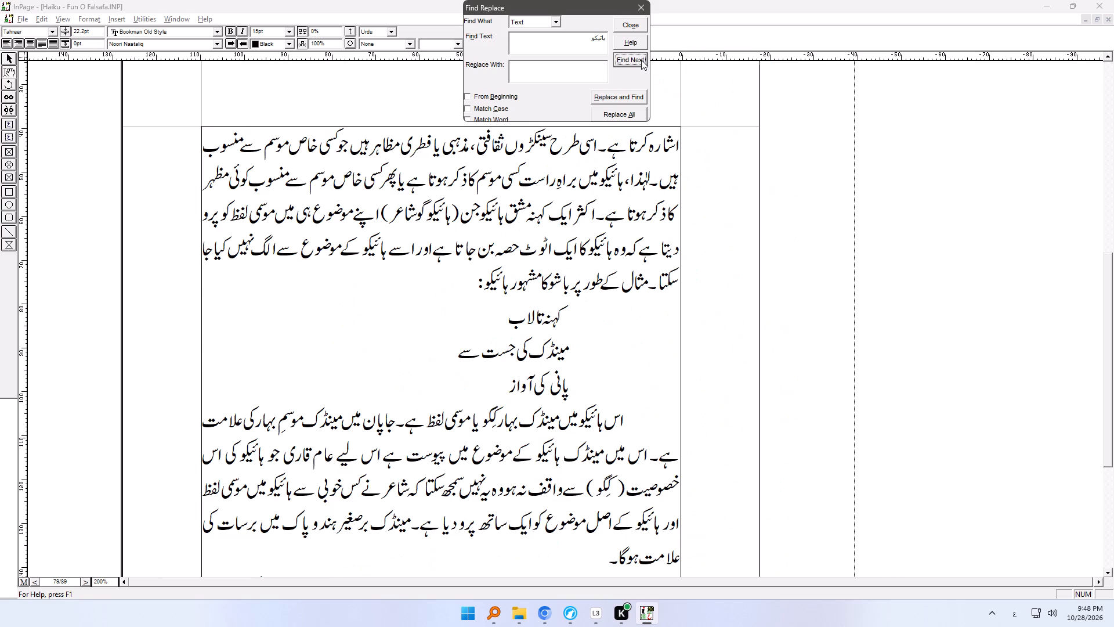
click(641, 60)
click(641, 60)
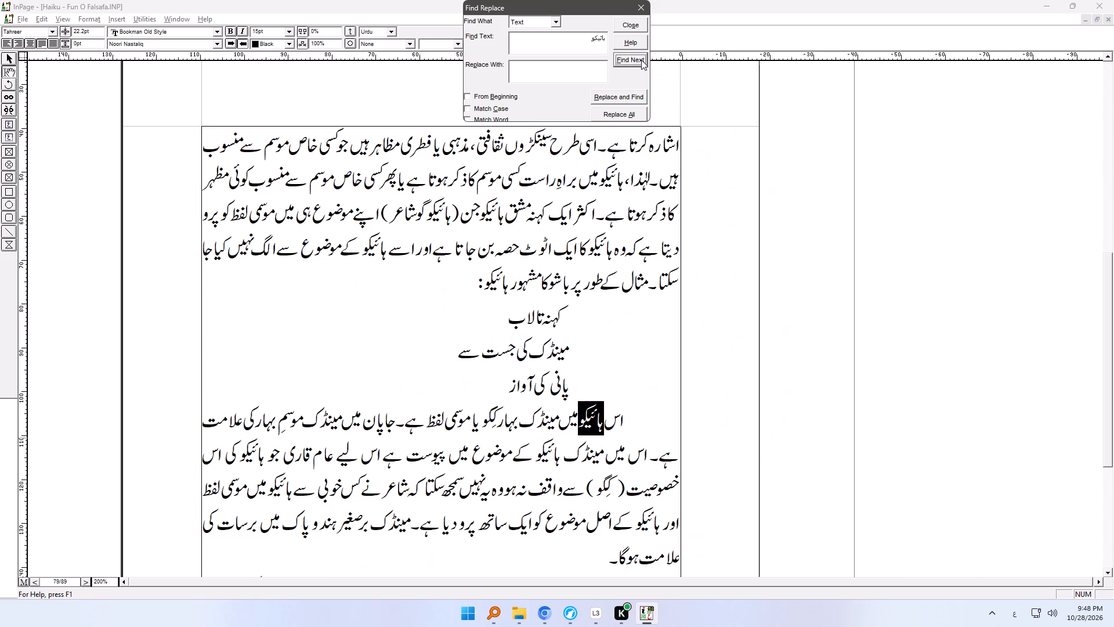
click(641, 60)
click(641, 60)
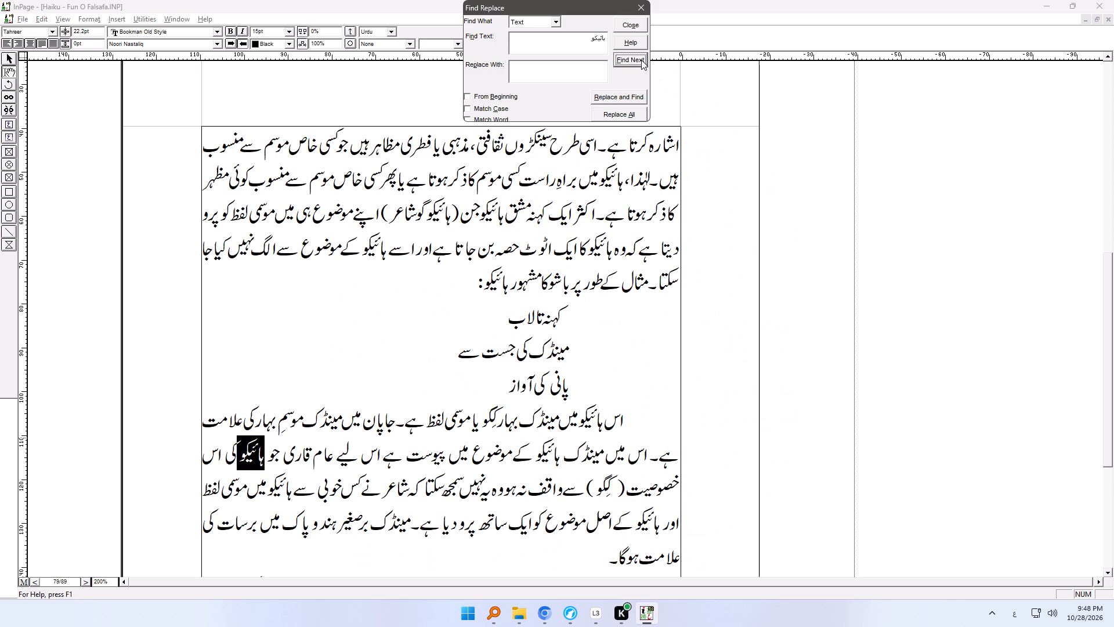
click(641, 60)
click(641, 60)
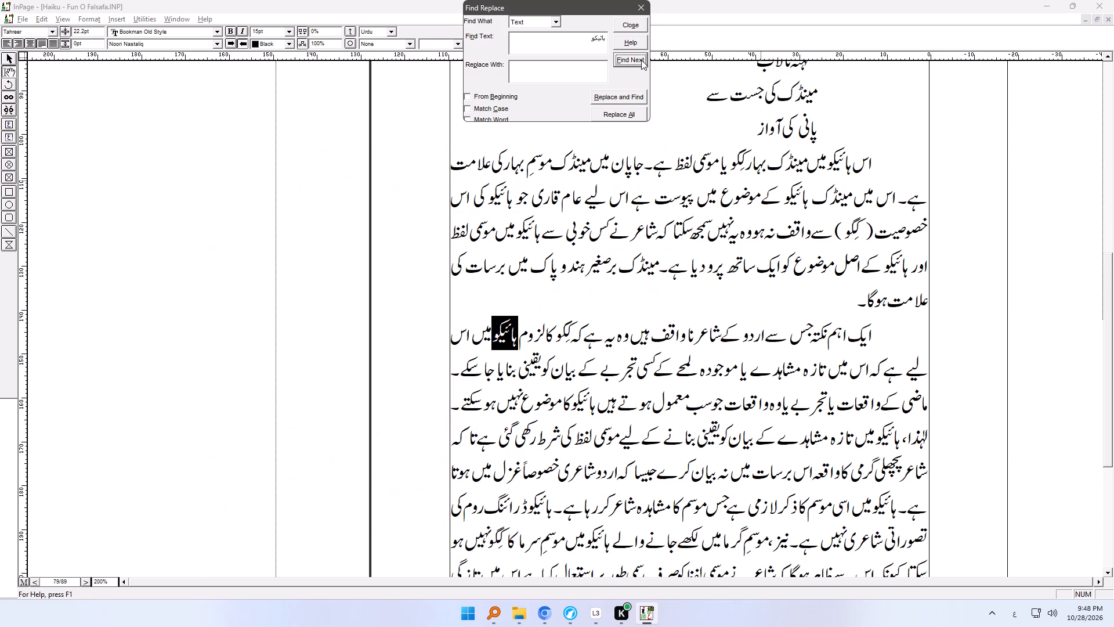
click(641, 60)
click(641, 60)
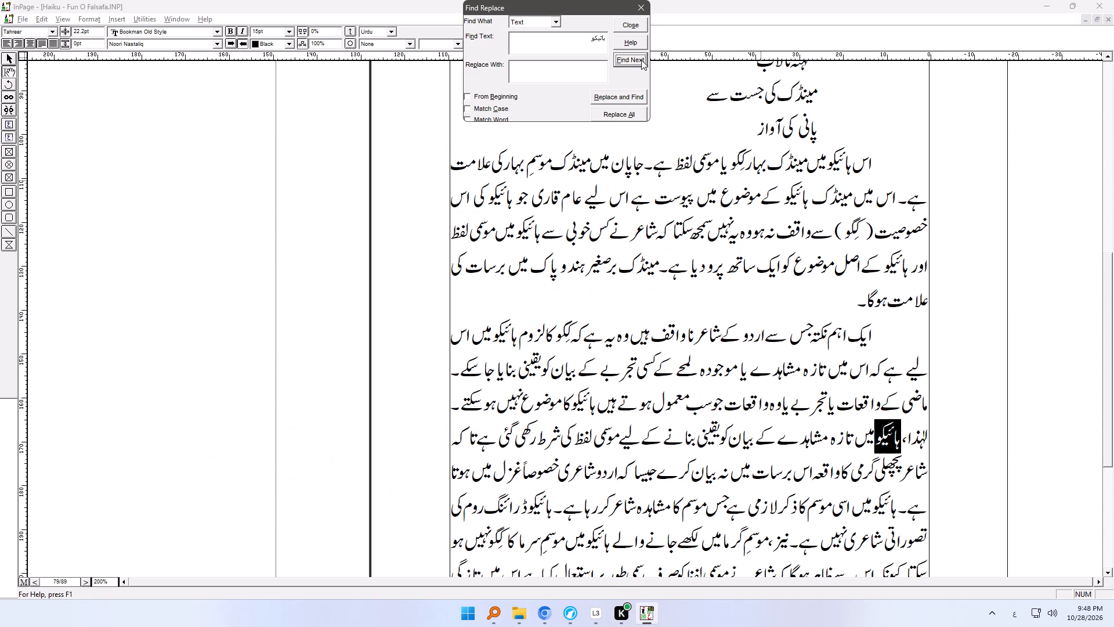
click(641, 60)
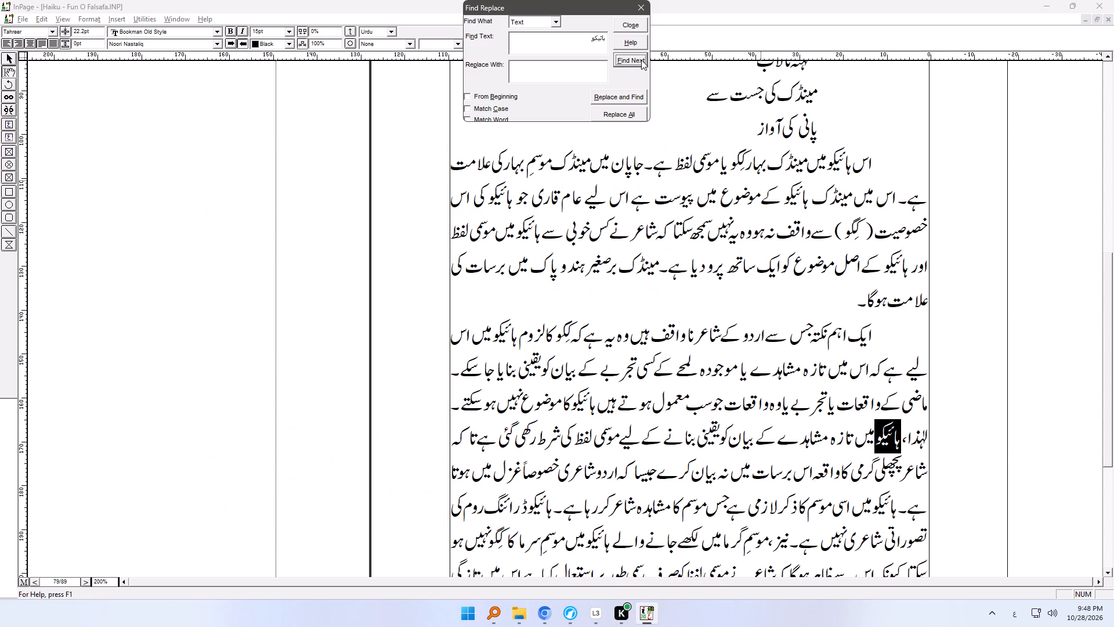
click(641, 60)
click(641, 60)
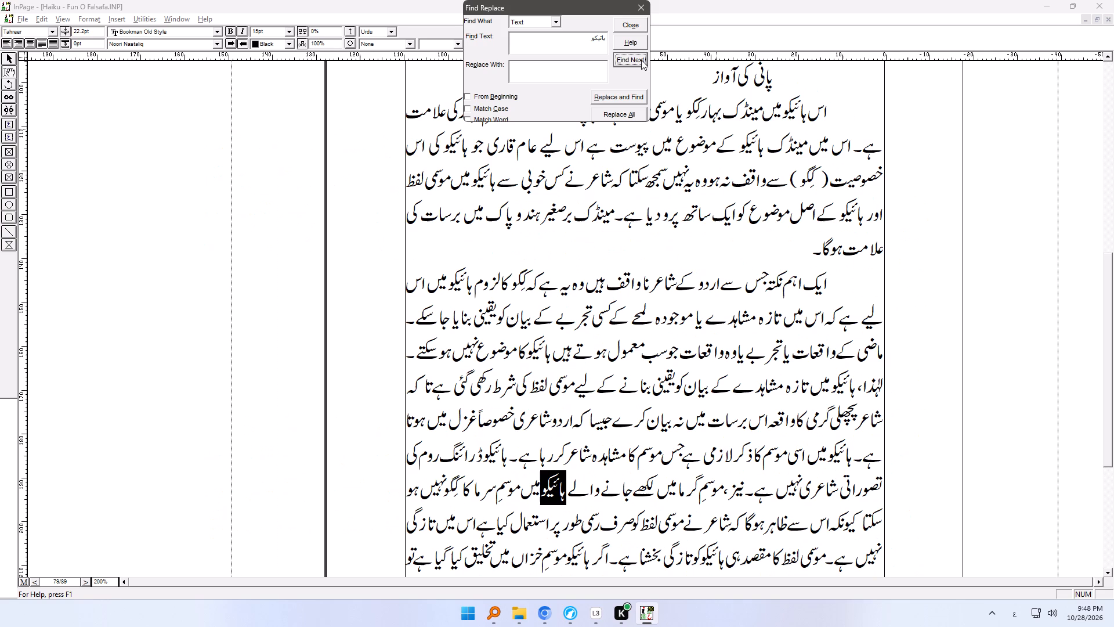
click(641, 60)
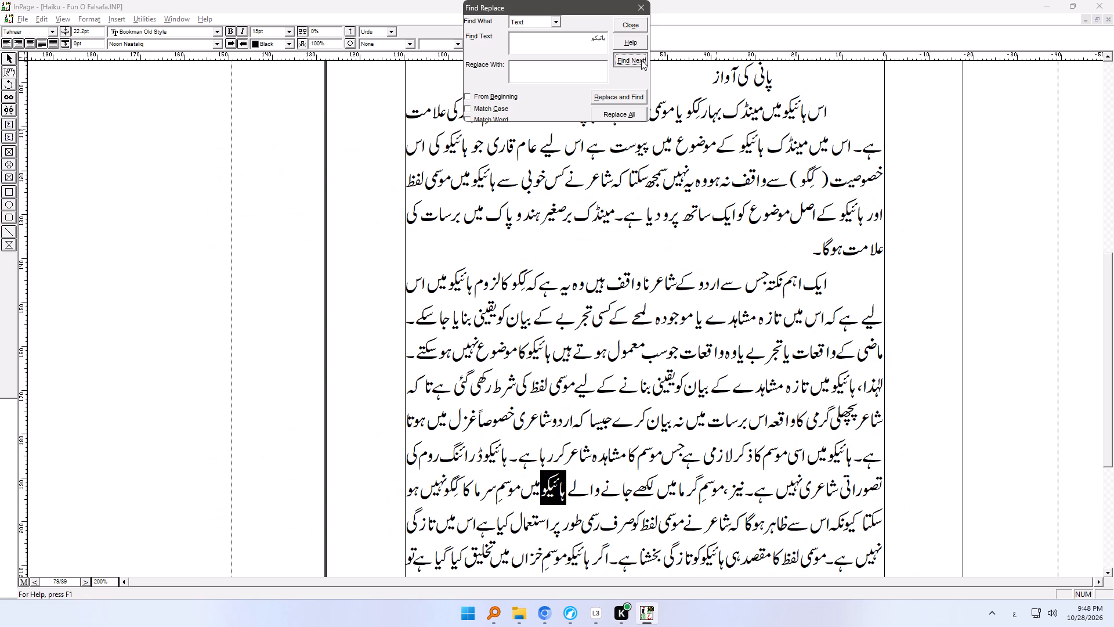
click(641, 60)
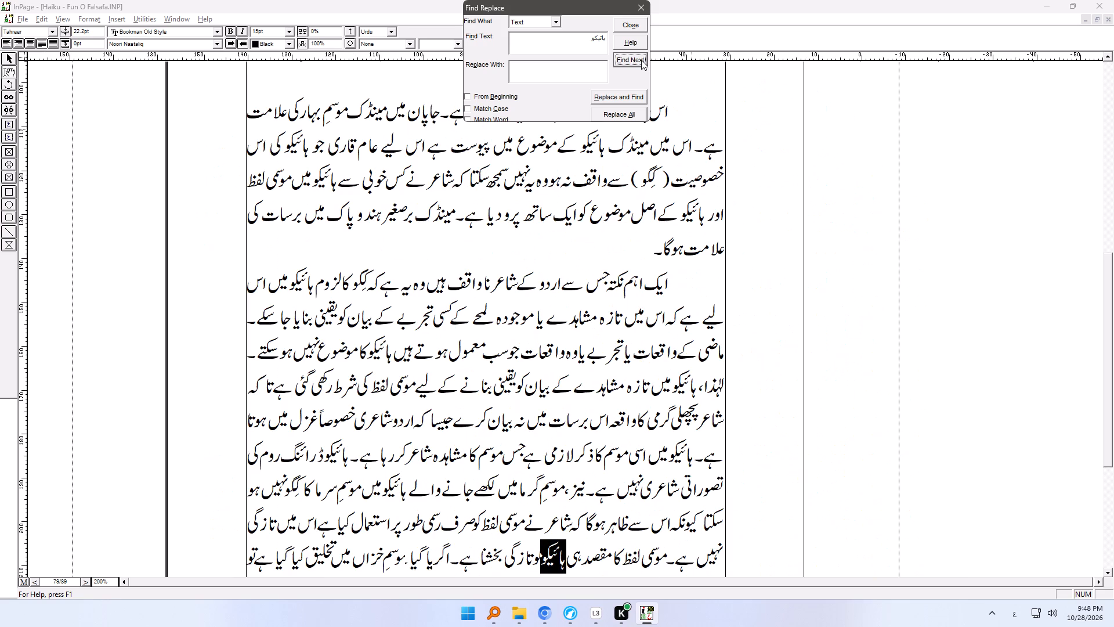
click(641, 60)
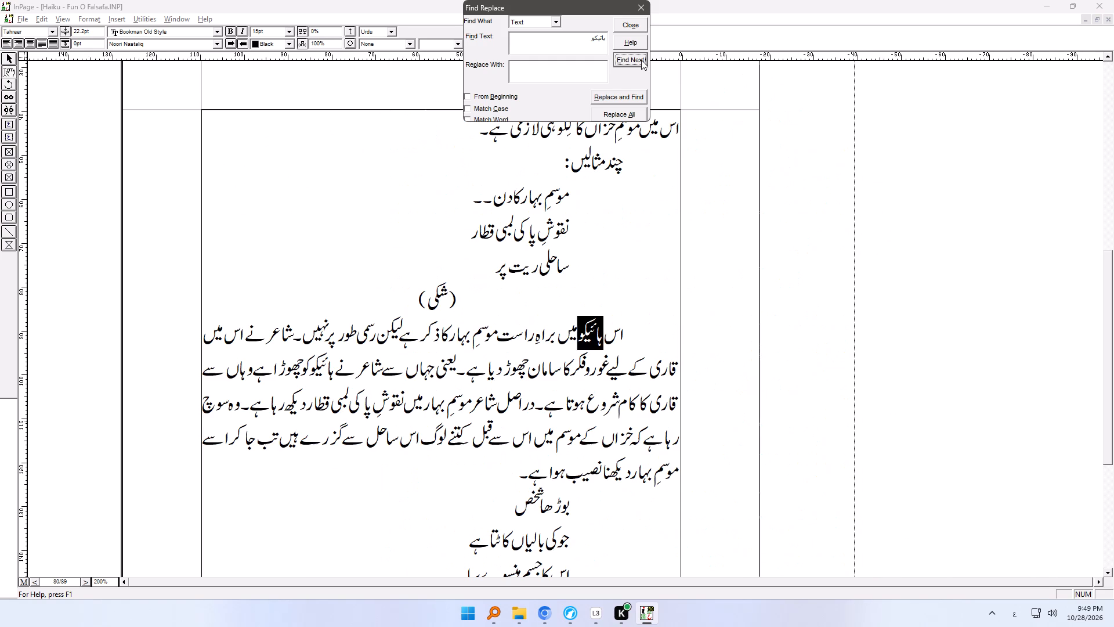
click(641, 60)
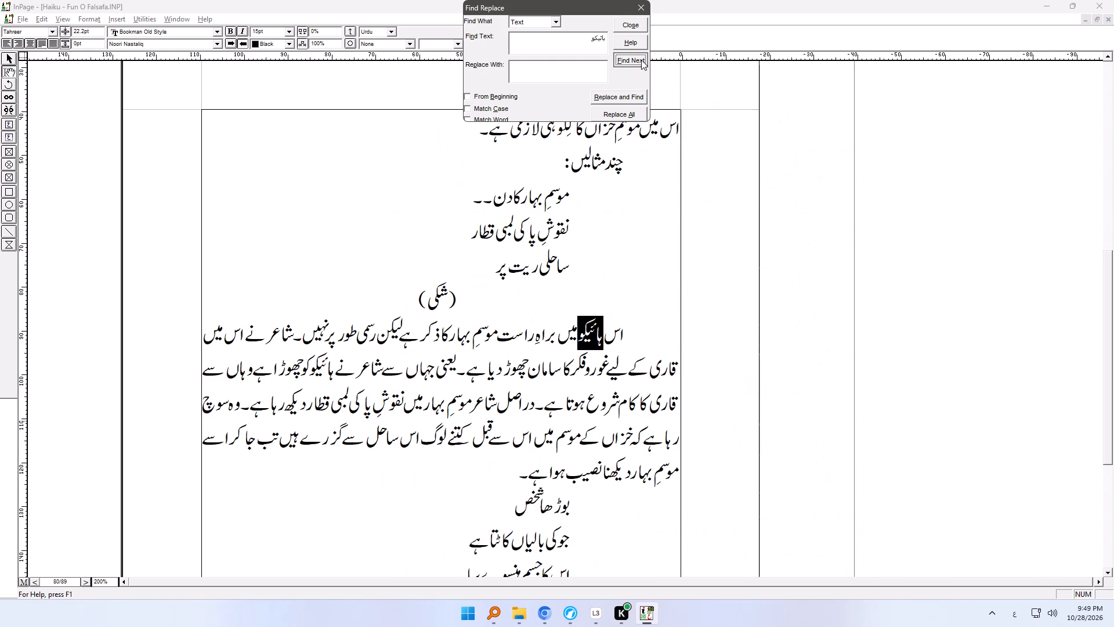
click(641, 60)
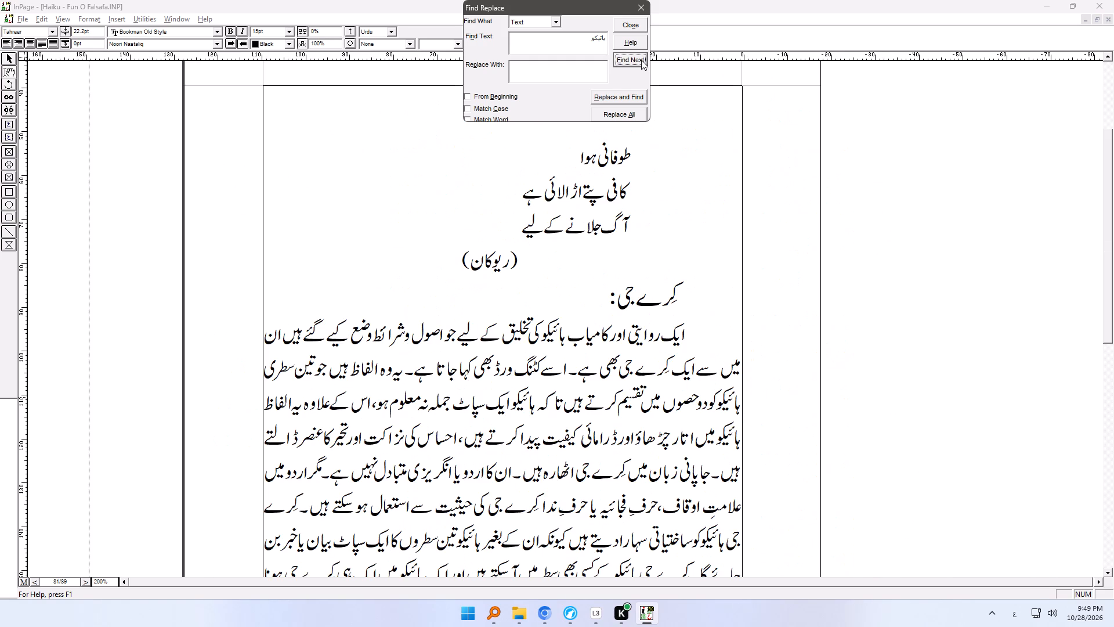
click(641, 60)
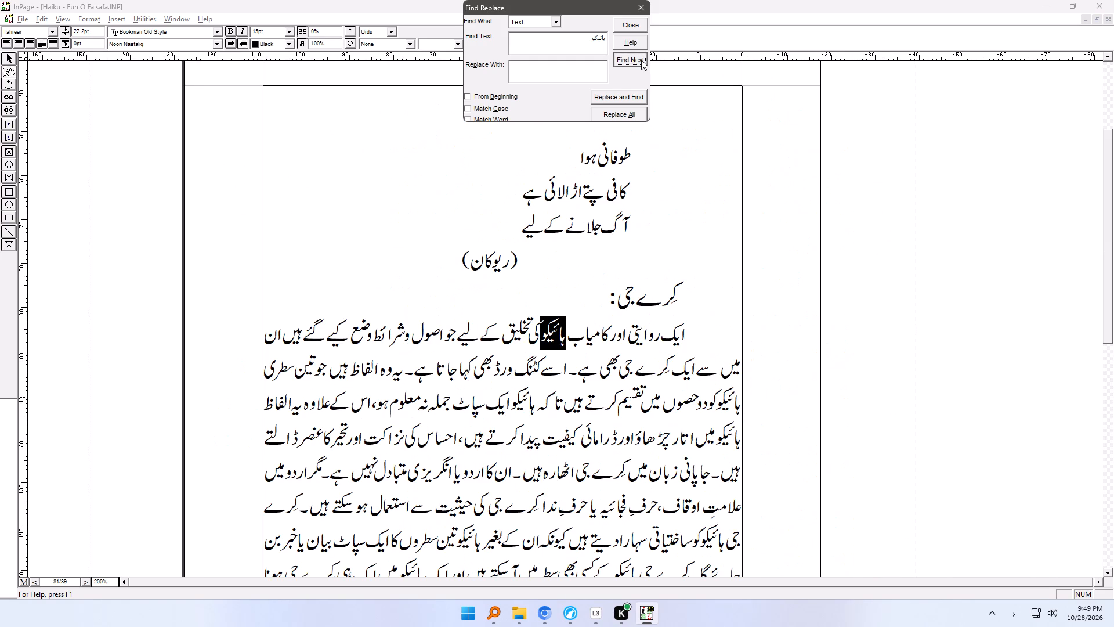
click(641, 60)
click(641, 60)
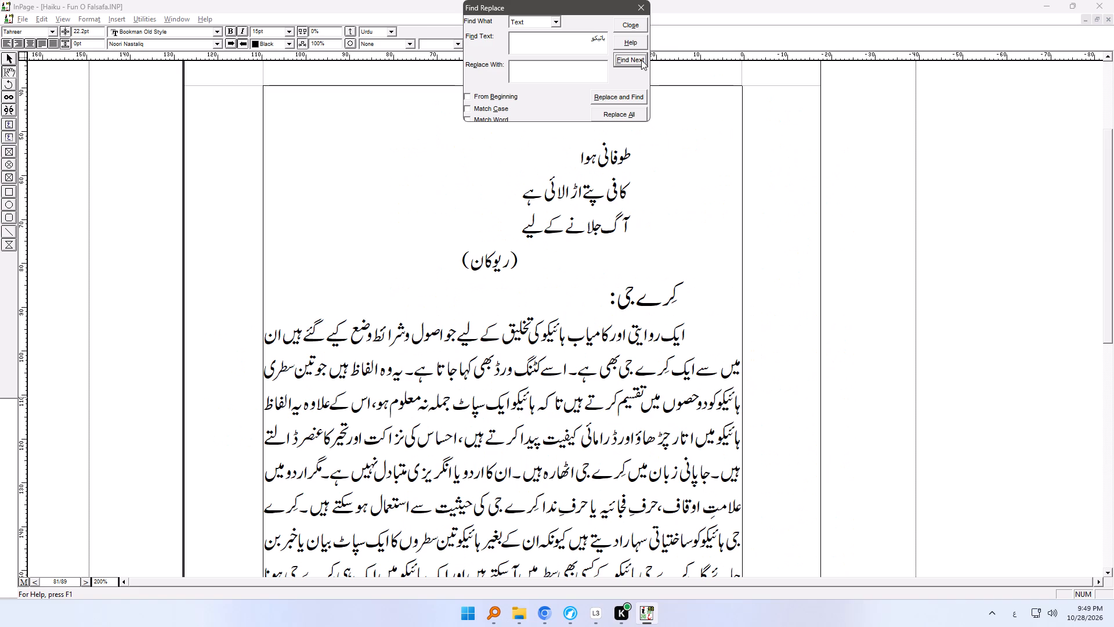
click(641, 60)
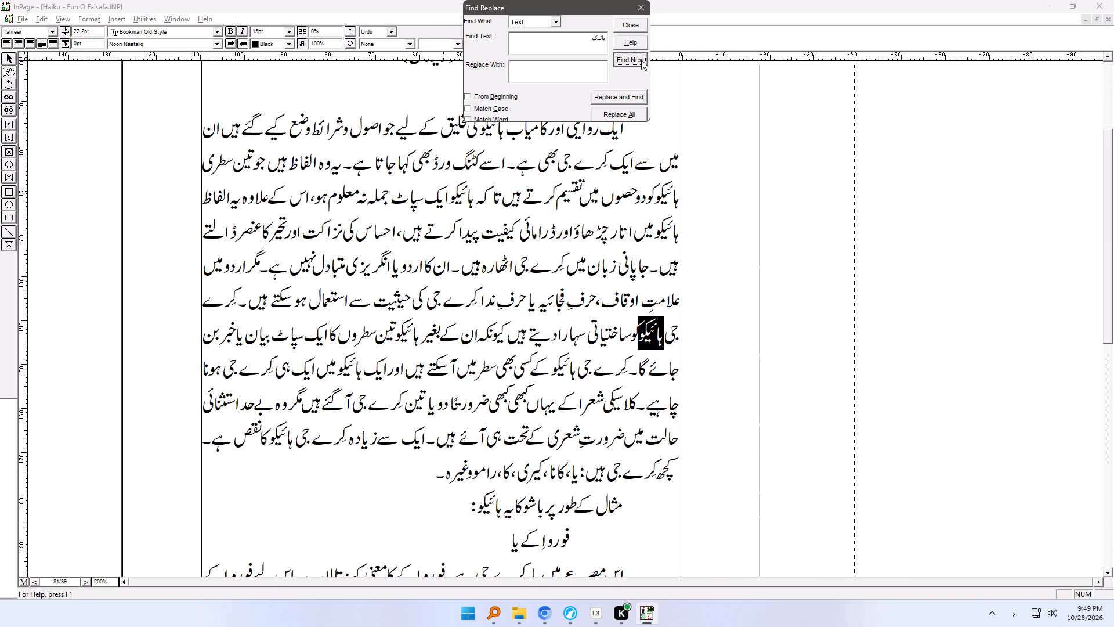
click(641, 60)
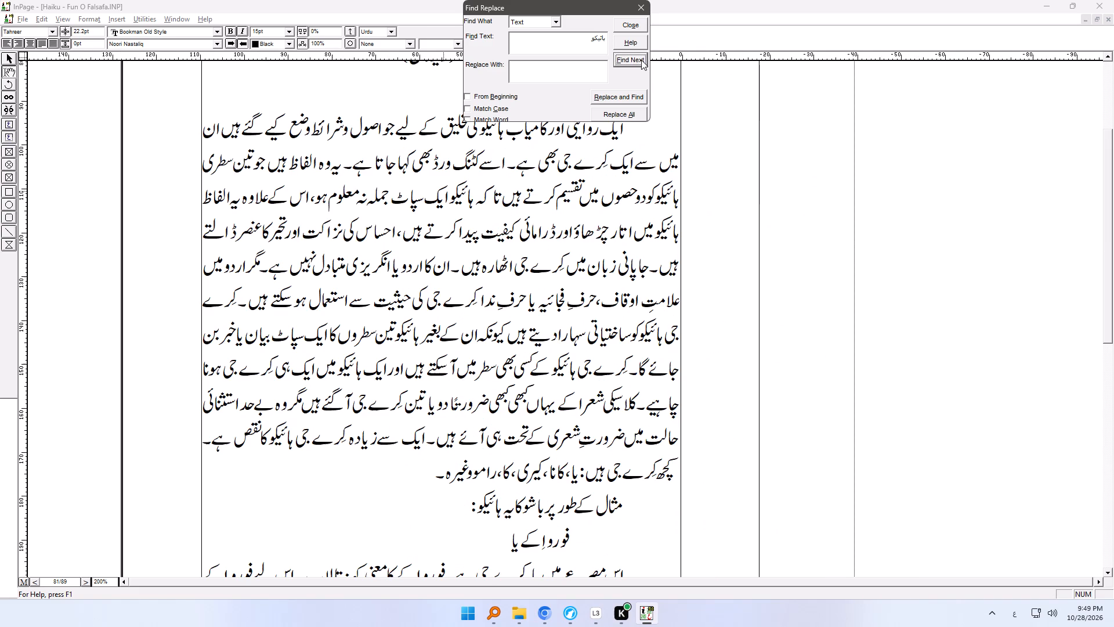
click(641, 60)
click(641, 60)
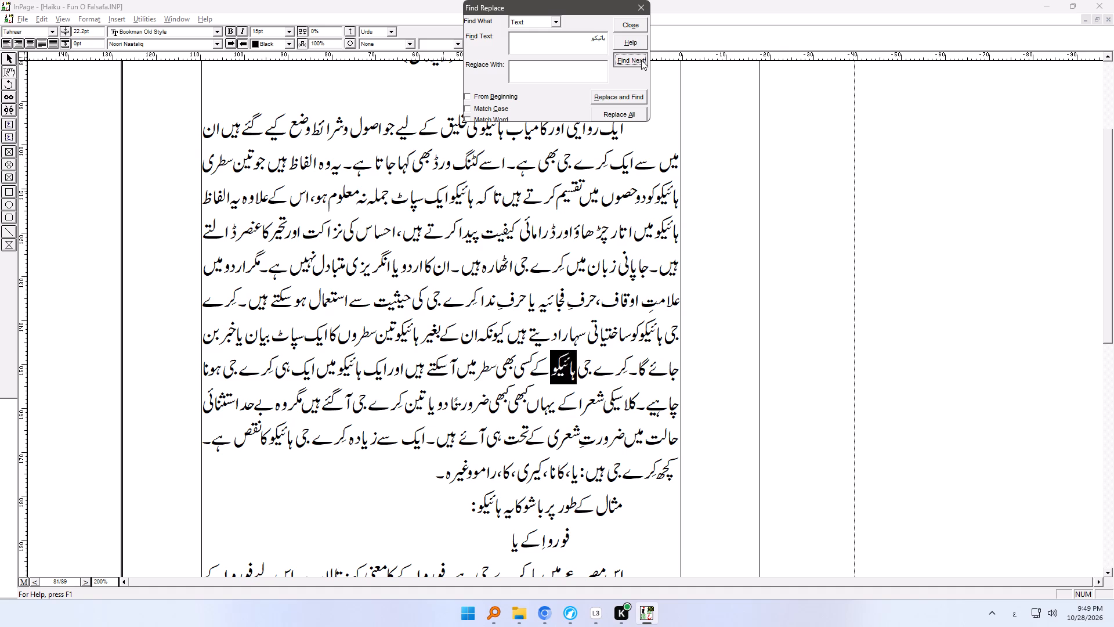
click(641, 60)
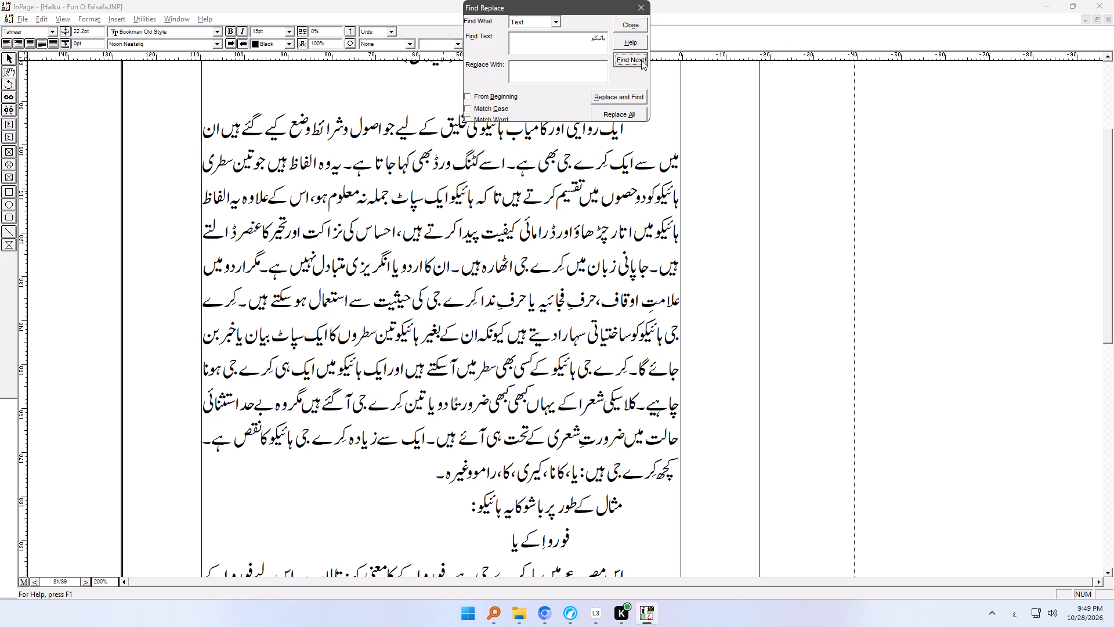
Continue through the occurrences of ہائیکو from page 81 to page 85, looking for the wording to correct.
click(641, 60)
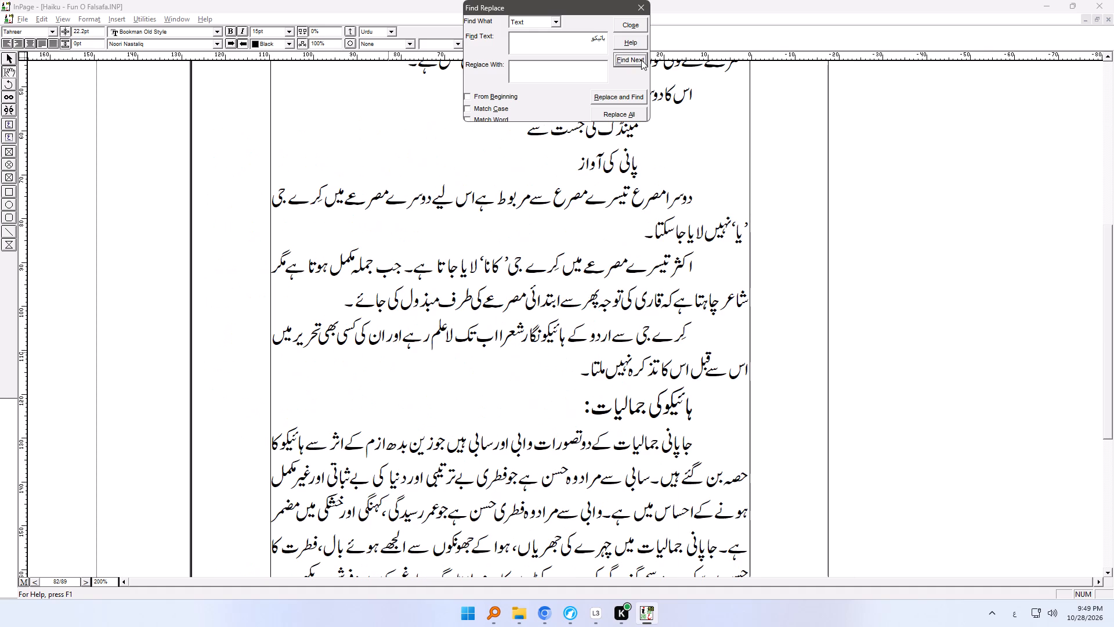
click(641, 60)
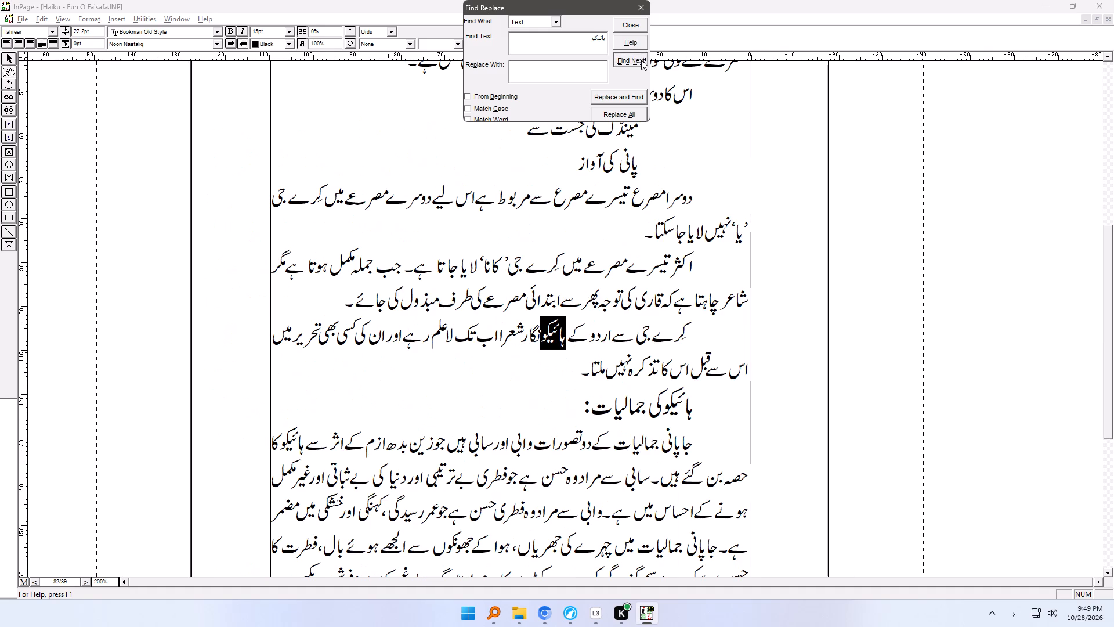
click(641, 60)
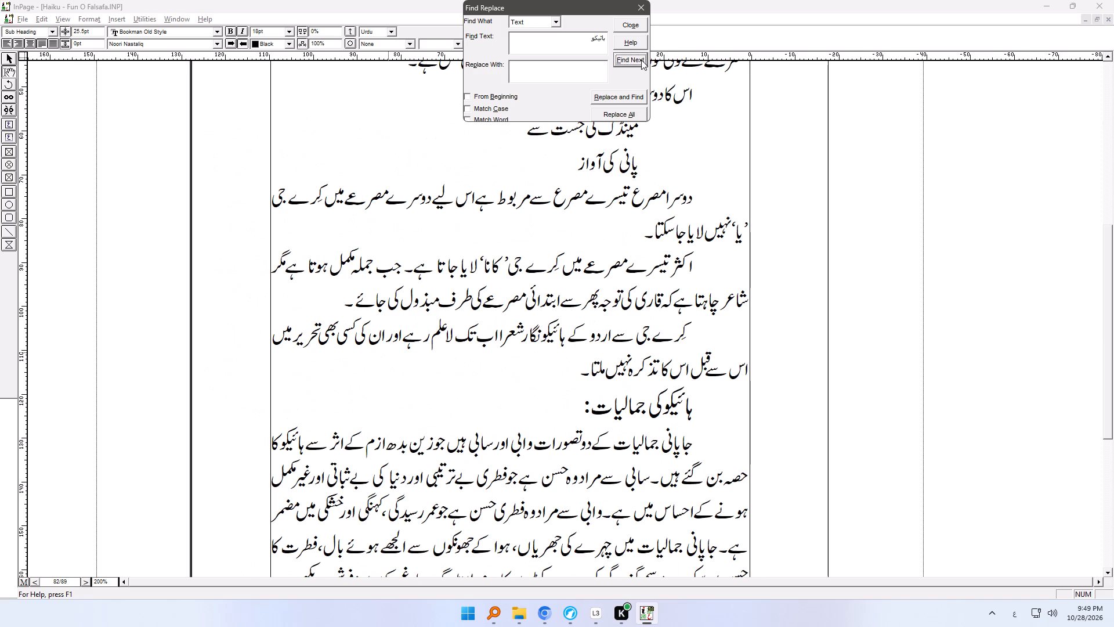
click(641, 60)
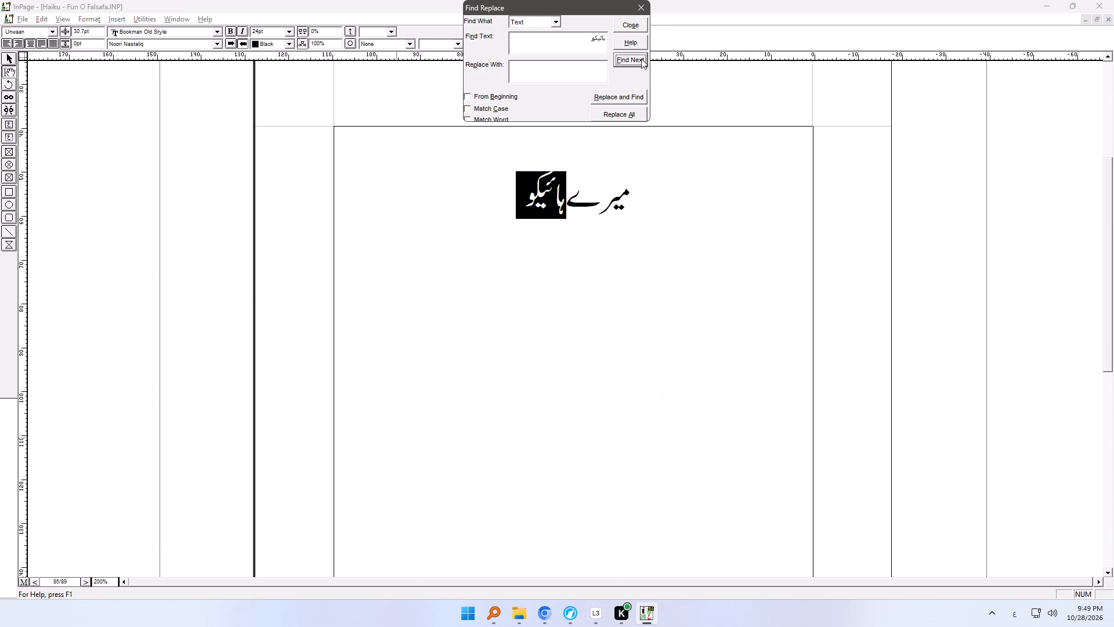
Switch to the handwritten correction note in LibreWolf and copy a screen snip of the page 82 correction about ہائیکو جن.
click(576, 613)
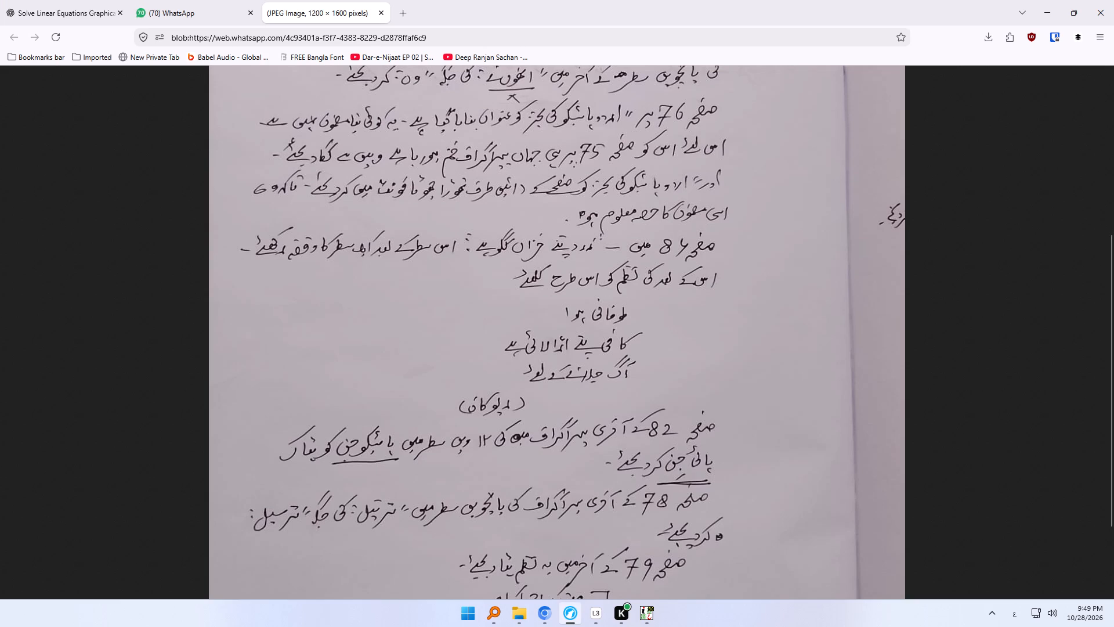
drag(1113, 372, 1113, 393)
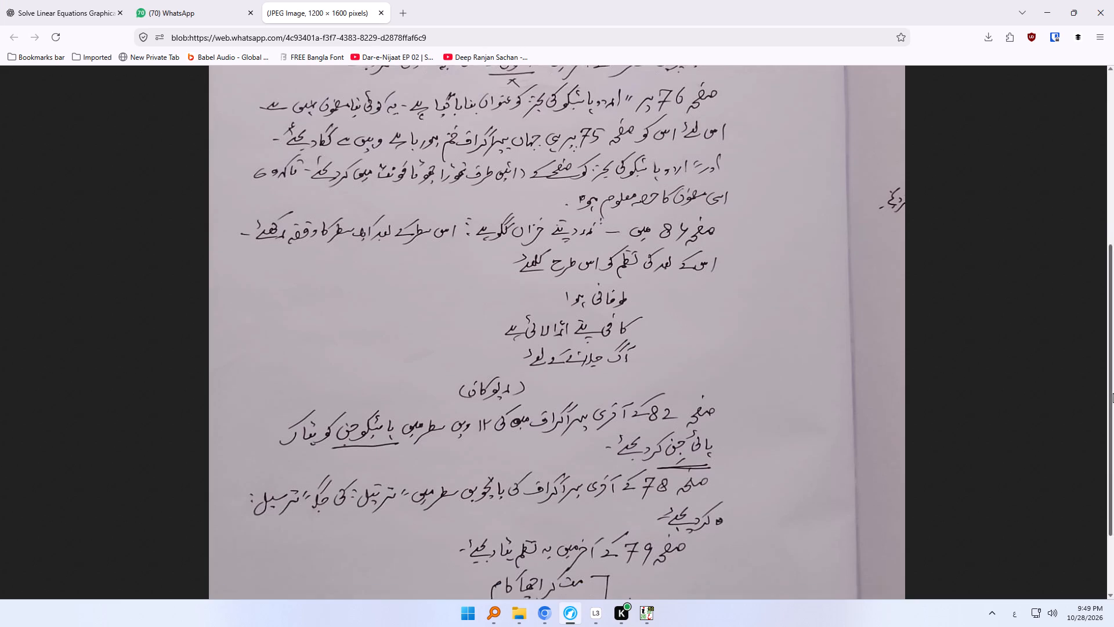
drag(1113, 393, 1113, 470)
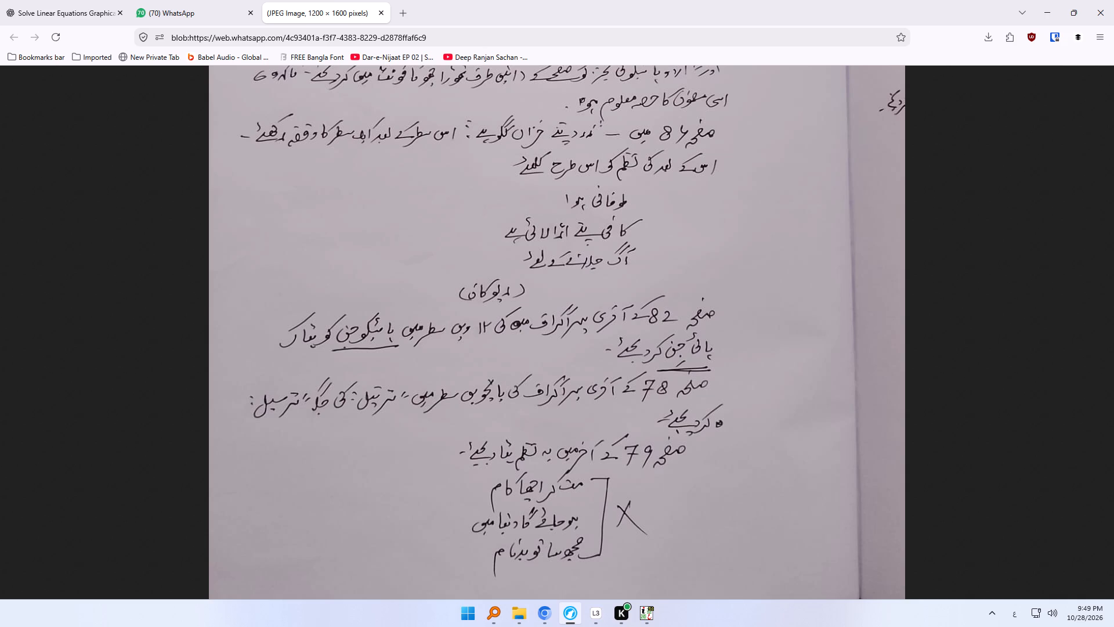
key(shift+super+s)
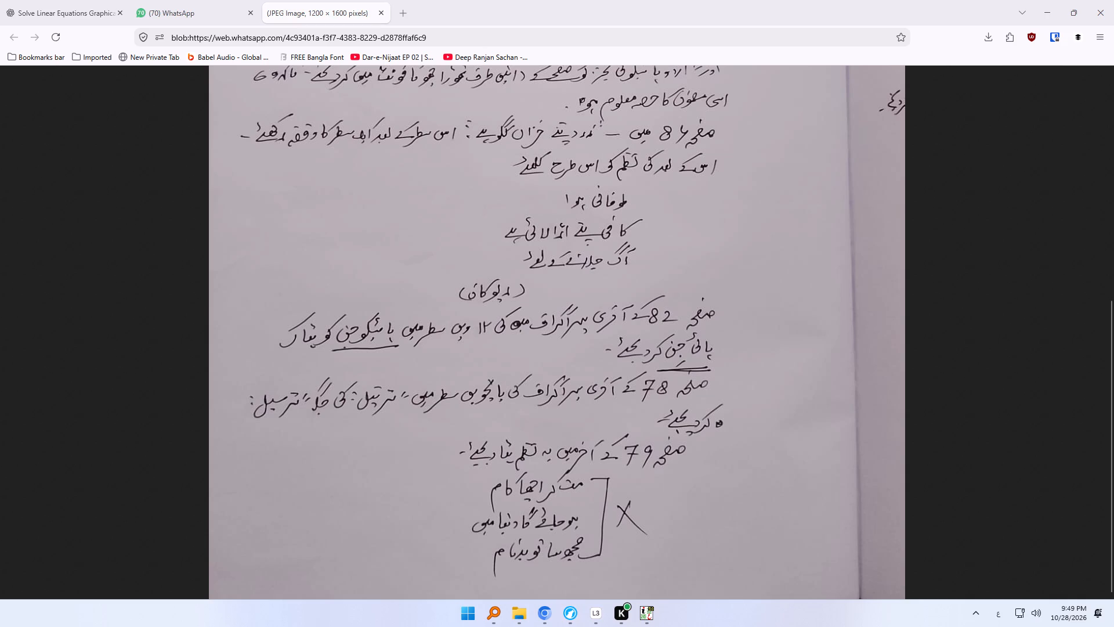
drag(730, 286, 530, 340)
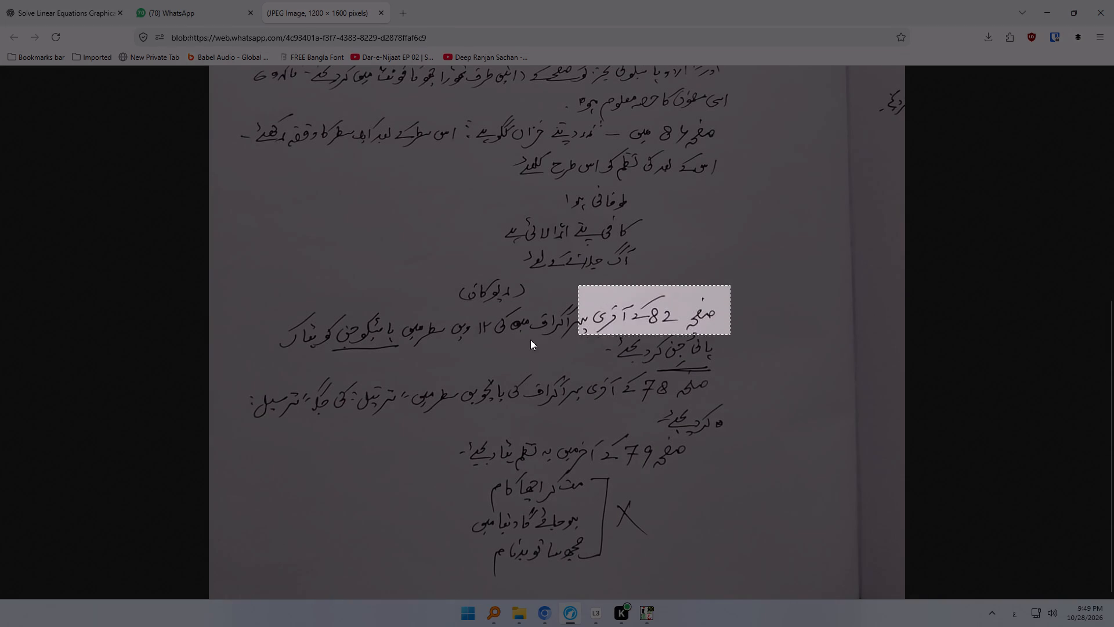
drag(530, 340, 282, 380)
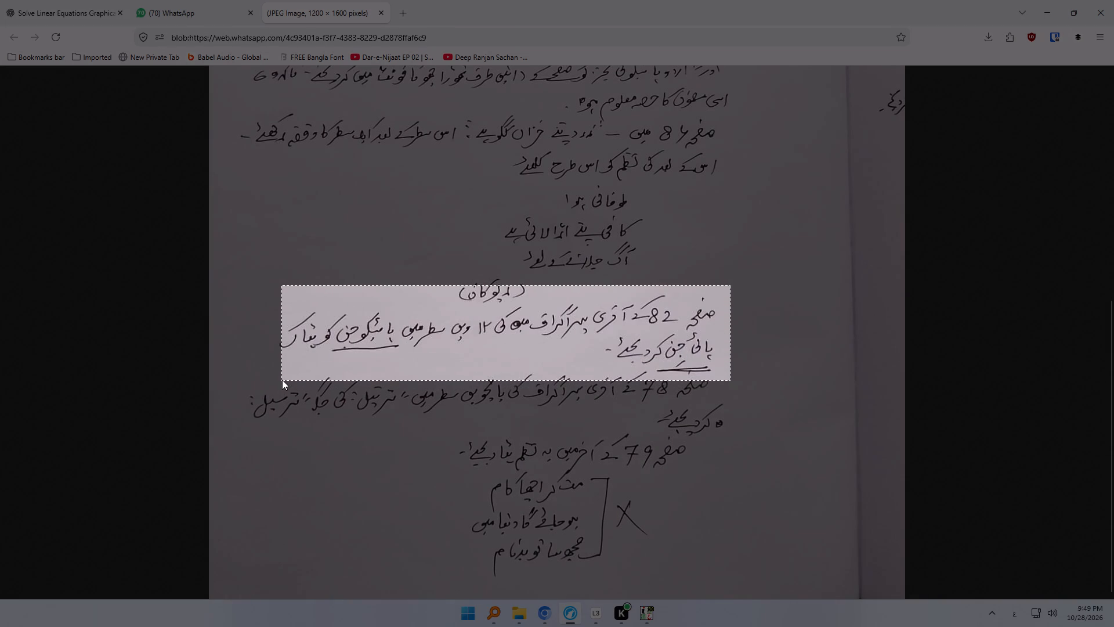
drag(282, 380, 270, 380)
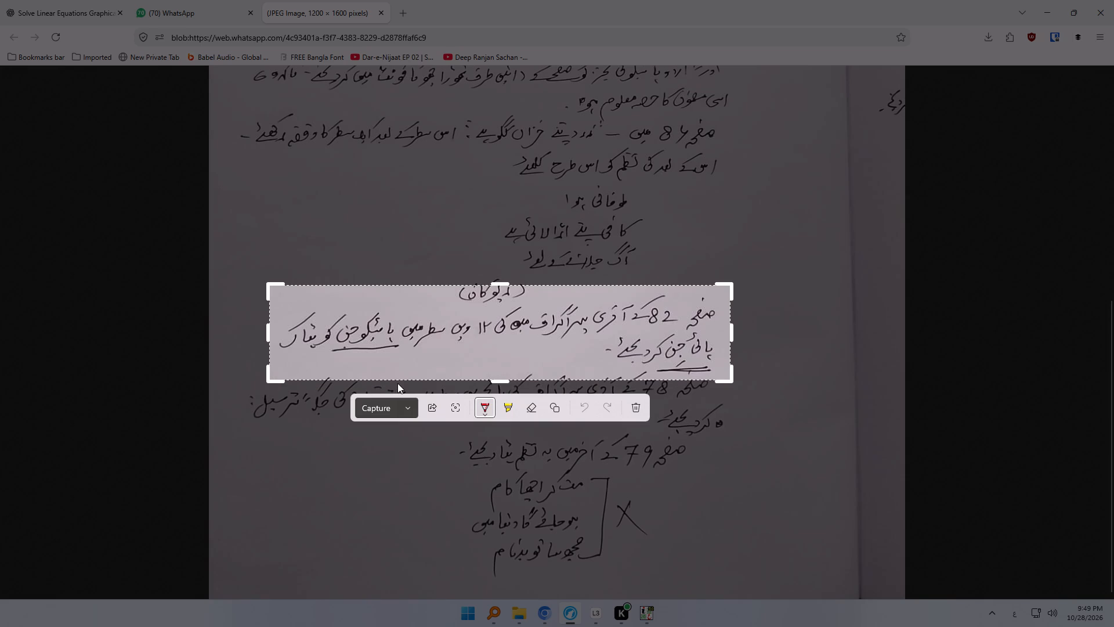
key(ctrl+c)
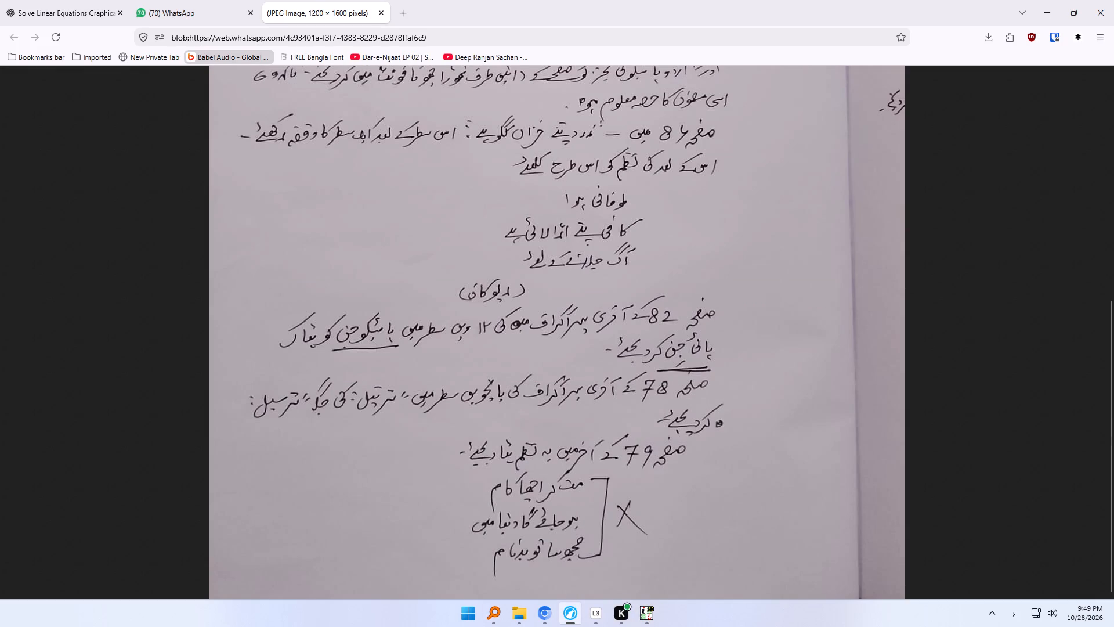
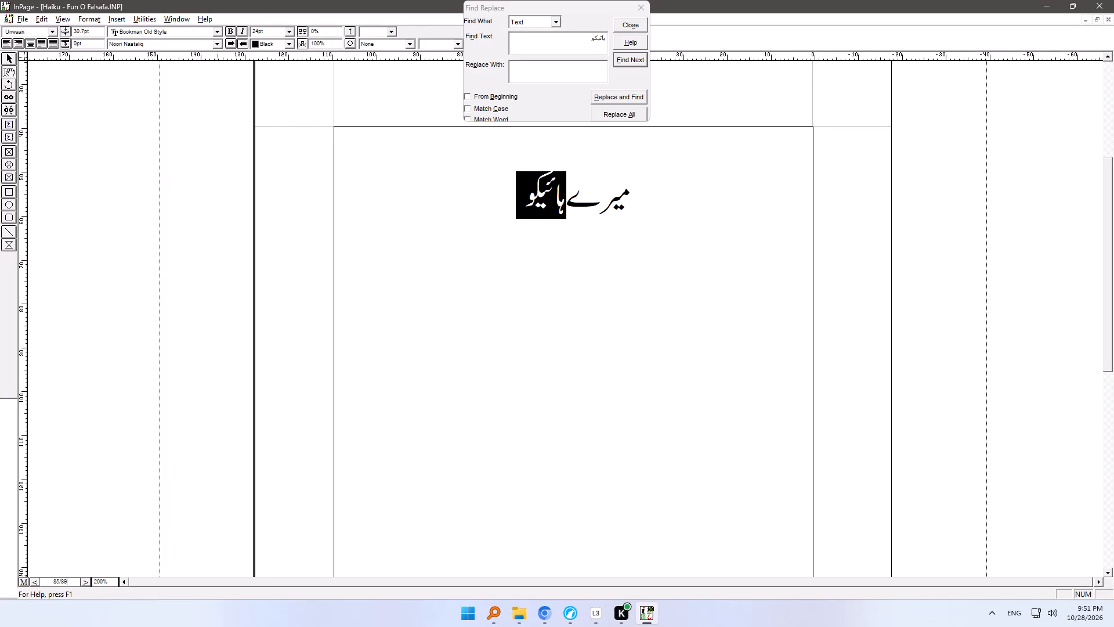
Go to page 64 and examine the text there and on nearby pages back to the end of page 61.
text(64)
key(Return)
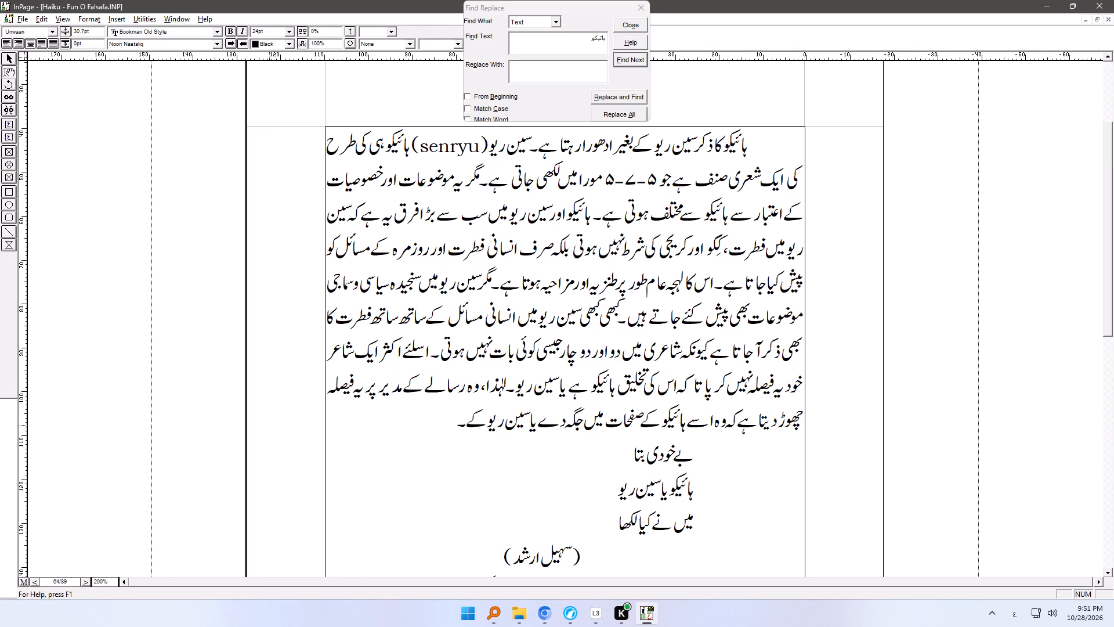
click(506, 344)
ctrl+right_drag(461, 471, 460, 246)
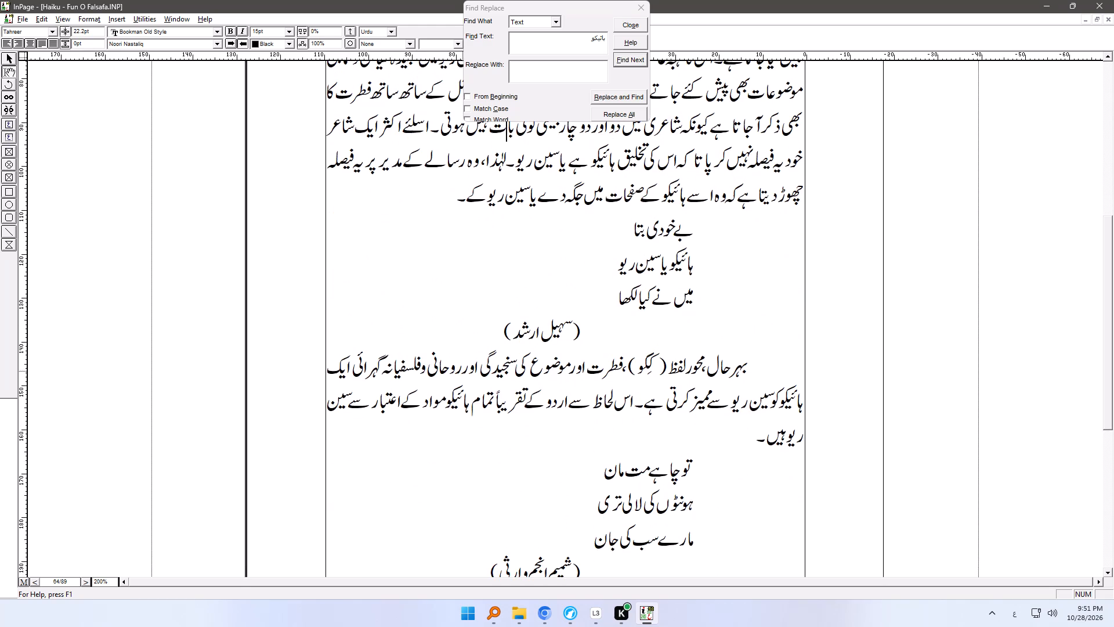
ctrl+right_drag(462, 480, 465, 289)
click(37, 583)
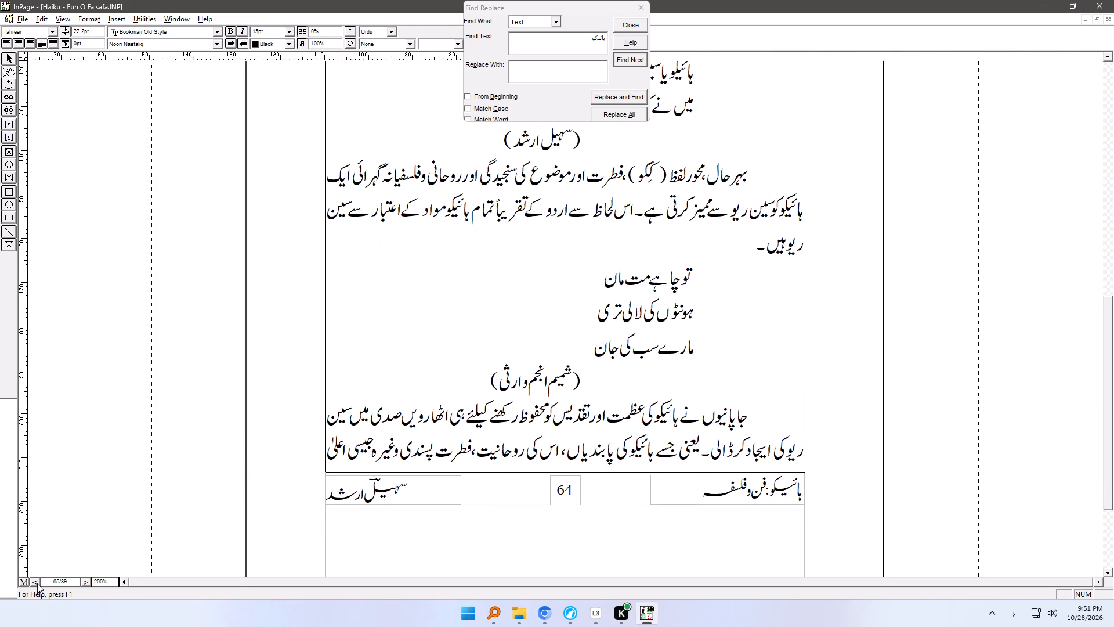
click(81, 584)
click(81, 584)
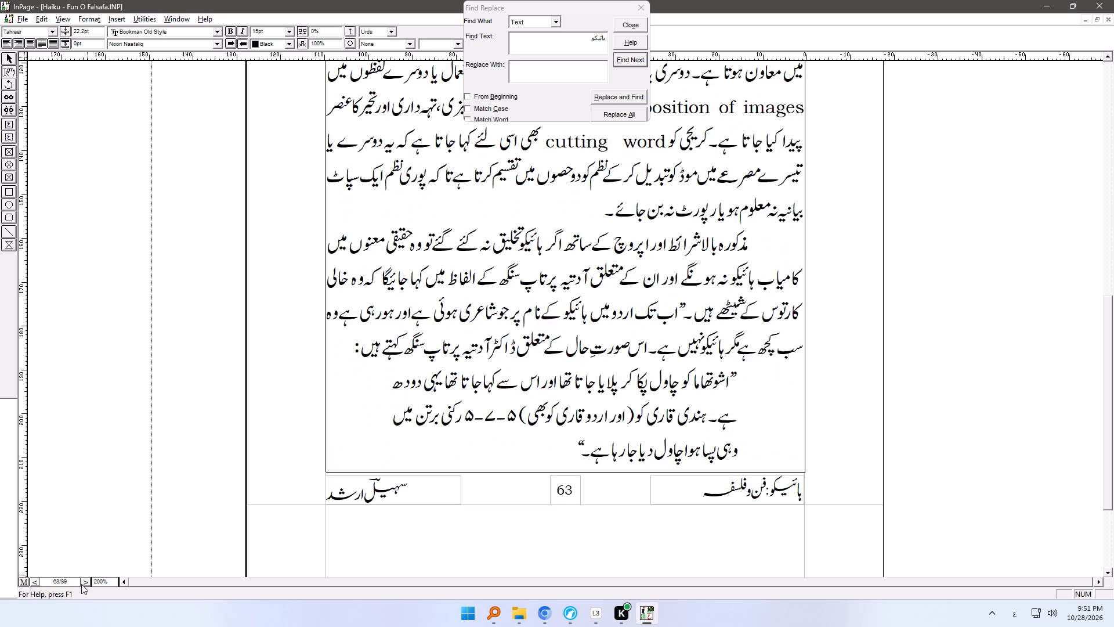
click(81, 584)
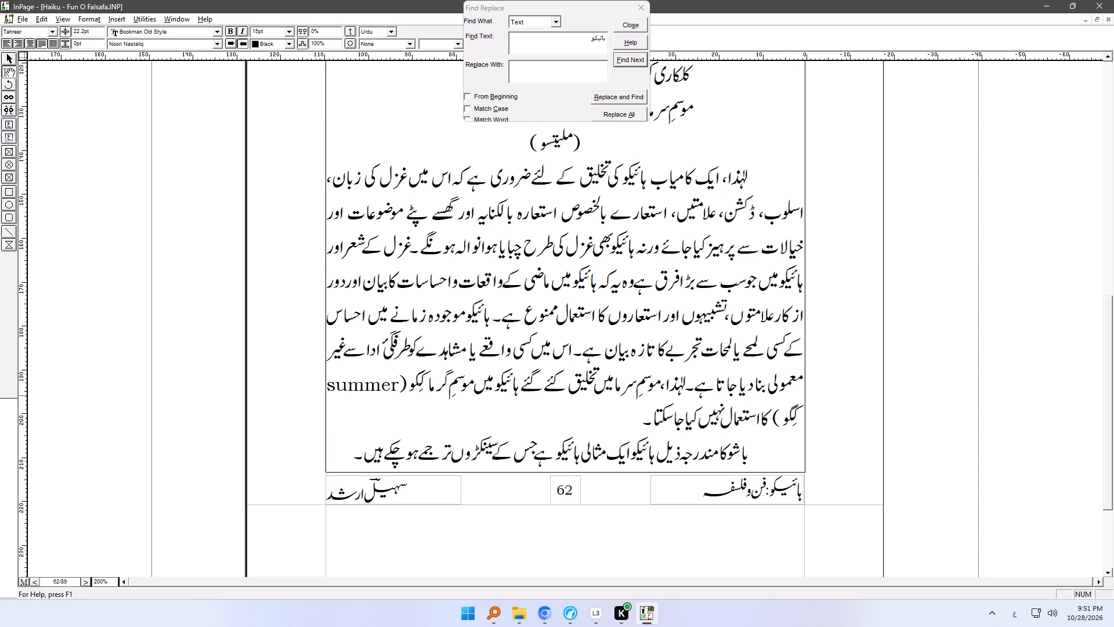
ctrl+right_drag(665, 242, 613, 557)
ctrl+right_drag(574, 282, 575, 516)
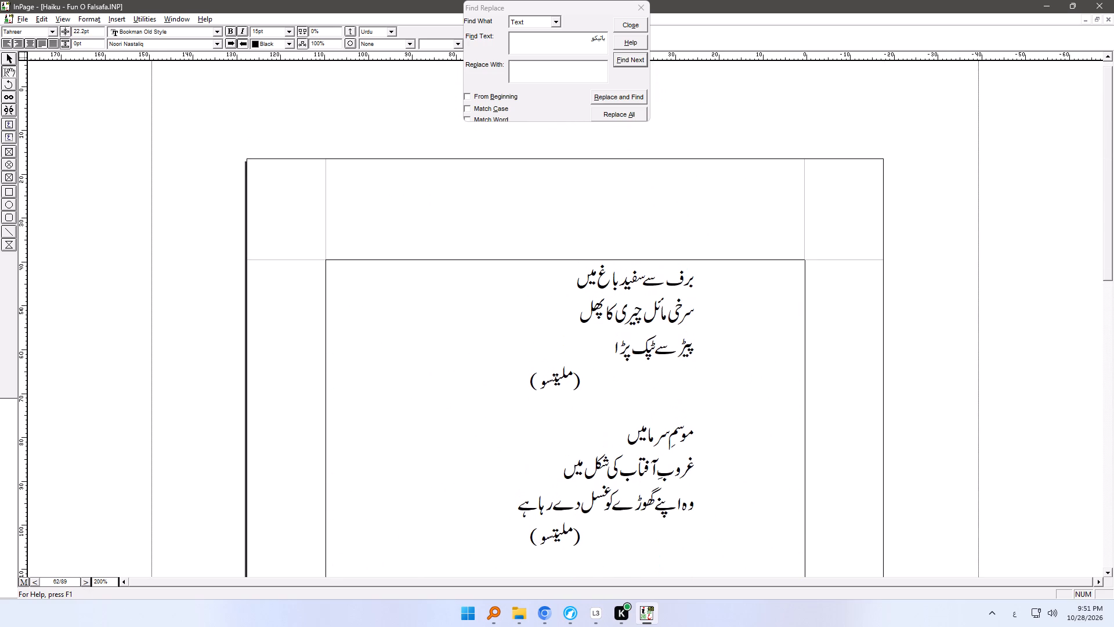
click(84, 581)
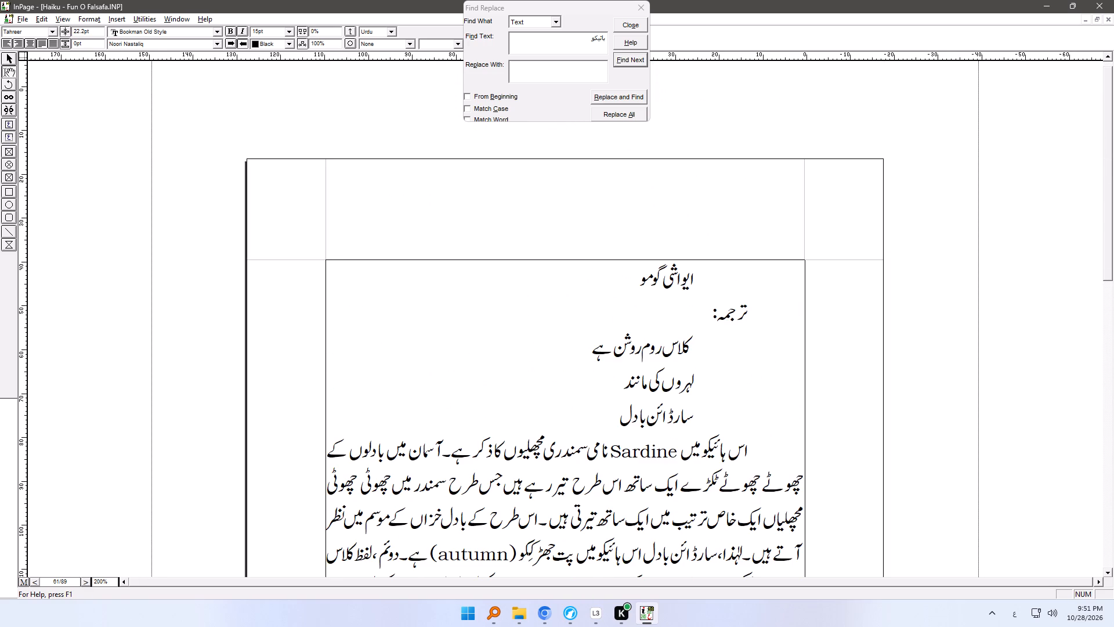
ctrl+right_drag(649, 484, 635, 239)
ctrl+right_drag(609, 495, 607, 275)
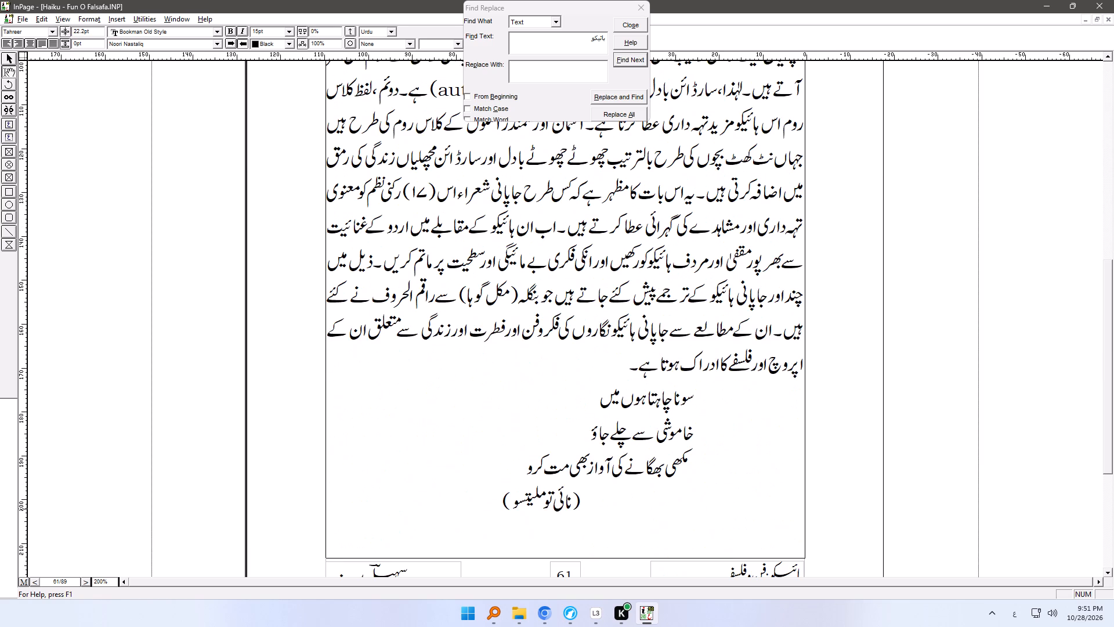
Select the poet's name نائی تو ملیتسو inside the parentheses under the last haiku on page 61.
drag(574, 504, 515, 504)
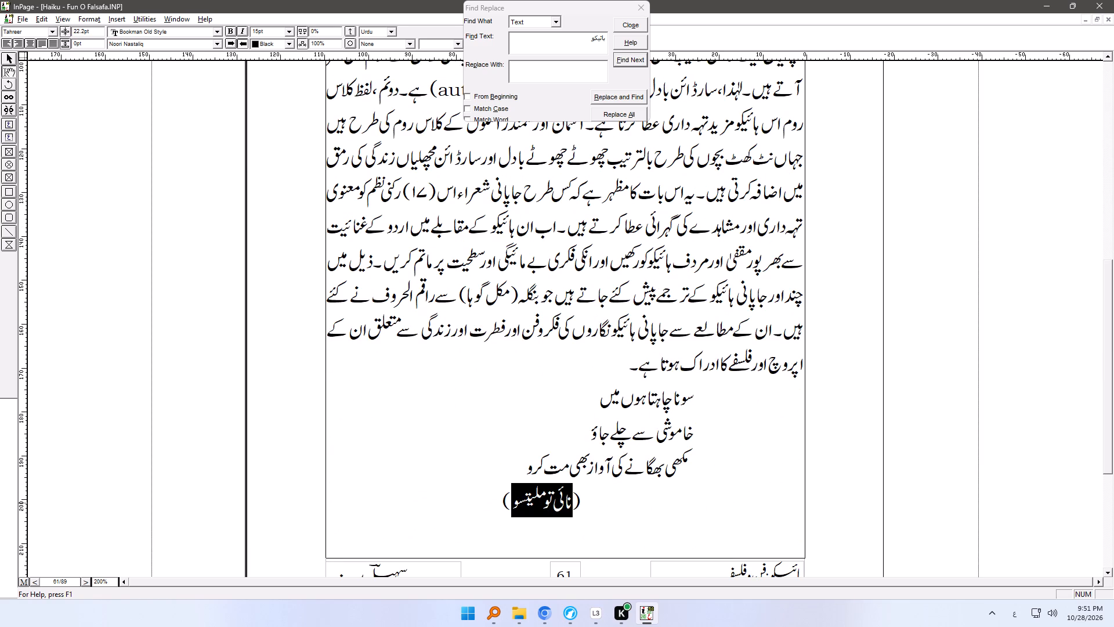
Replace the selected poet's name under the last haiku on page 61 with the copied spelling نائیتو میئی سیتسو.
key(ctrl+v)
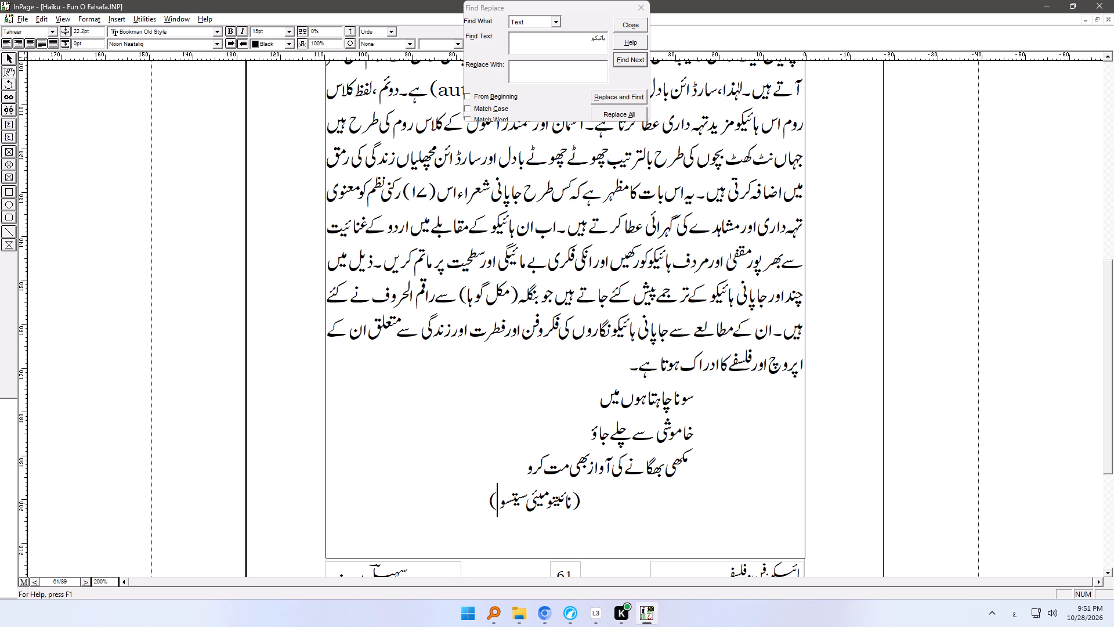
key(Down)
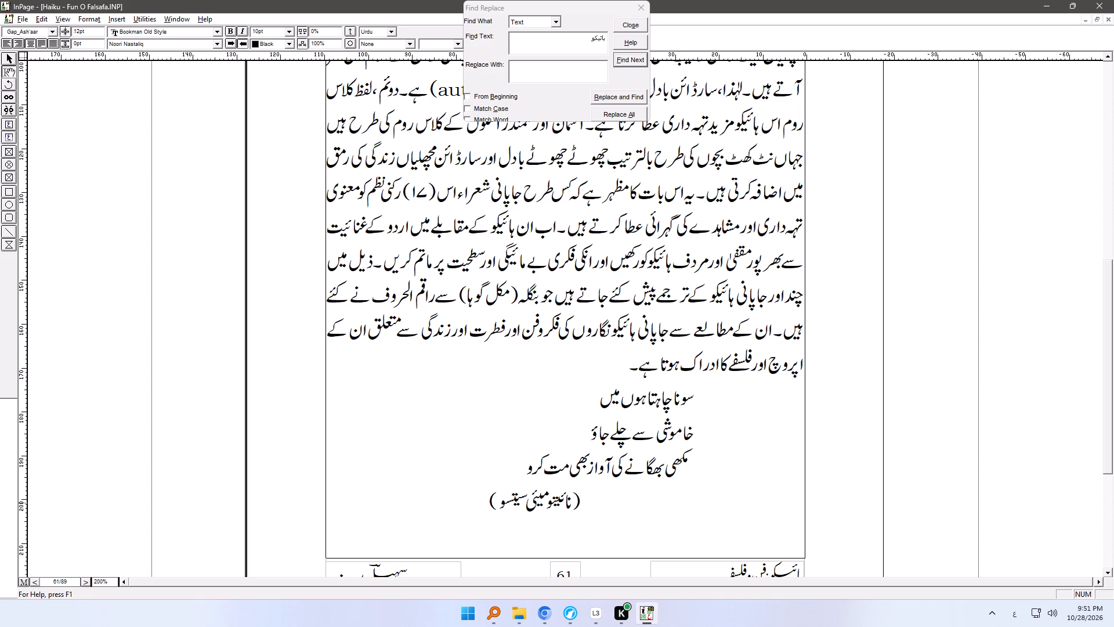
key(Down)
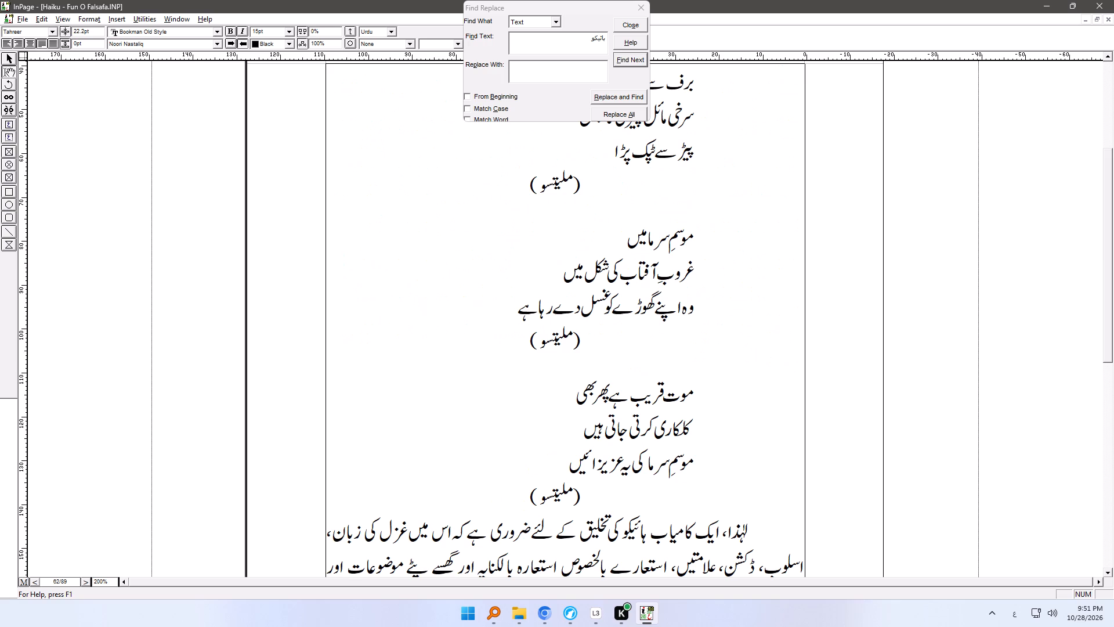
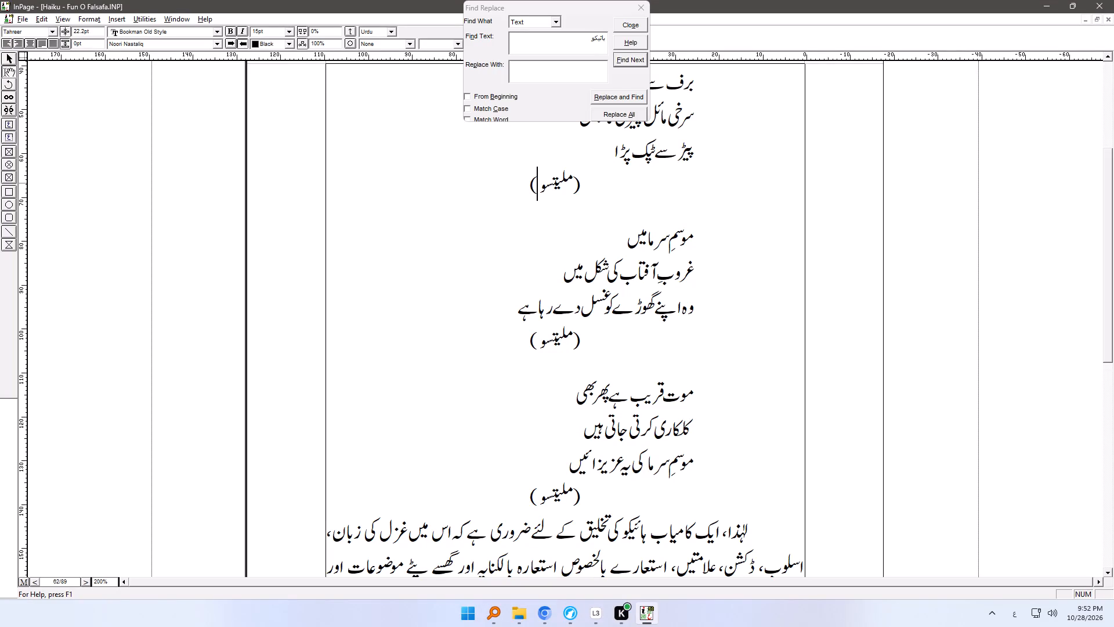
Replace the poet's name ملیتسو in the parentheses under the first haiku on page 62 with the copied name میئی سیتسو.
ctrl+right_drag(613, 180, 615, 332)
shift+click(572, 327)
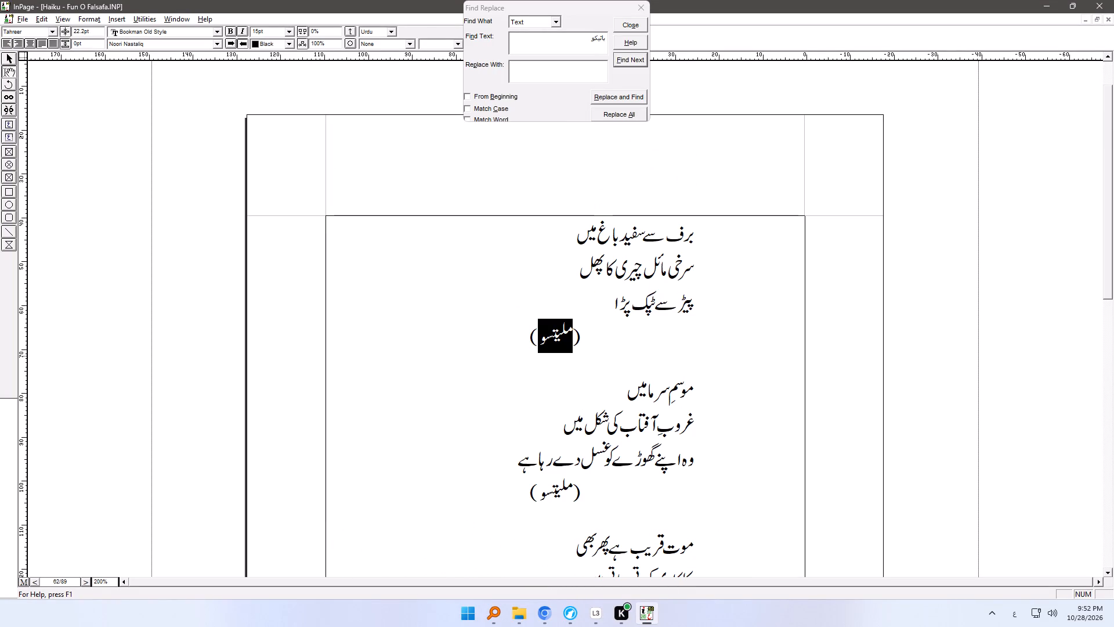
key(ctrl+v)
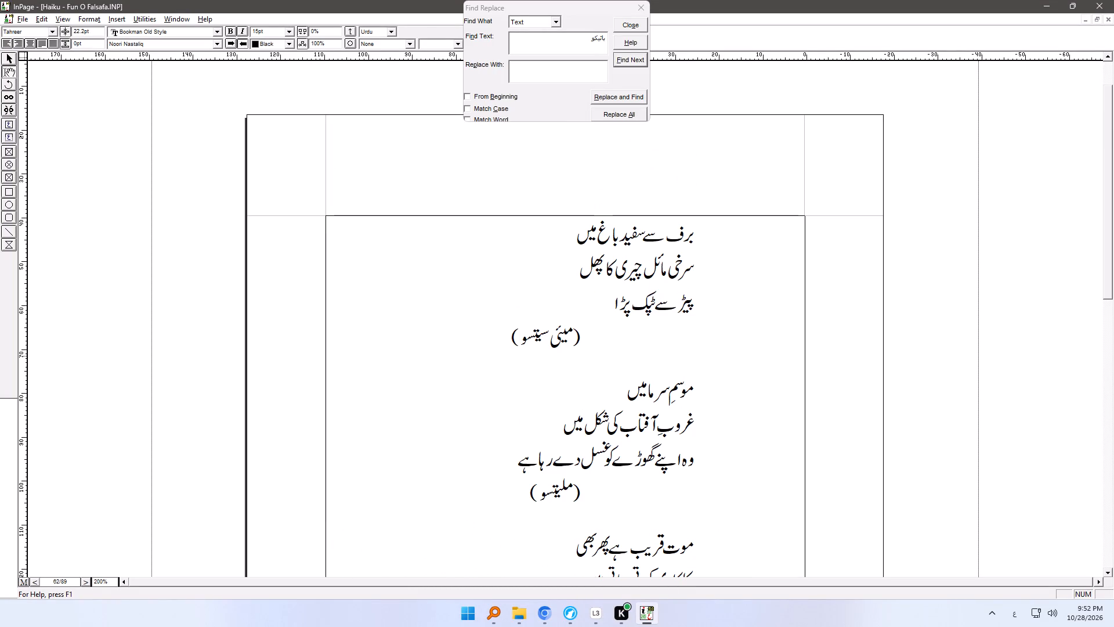
Replace the poet's name ملیتسو in the parentheses under the second haiku on page 62 with میئی سیتسو.
click(544, 493)
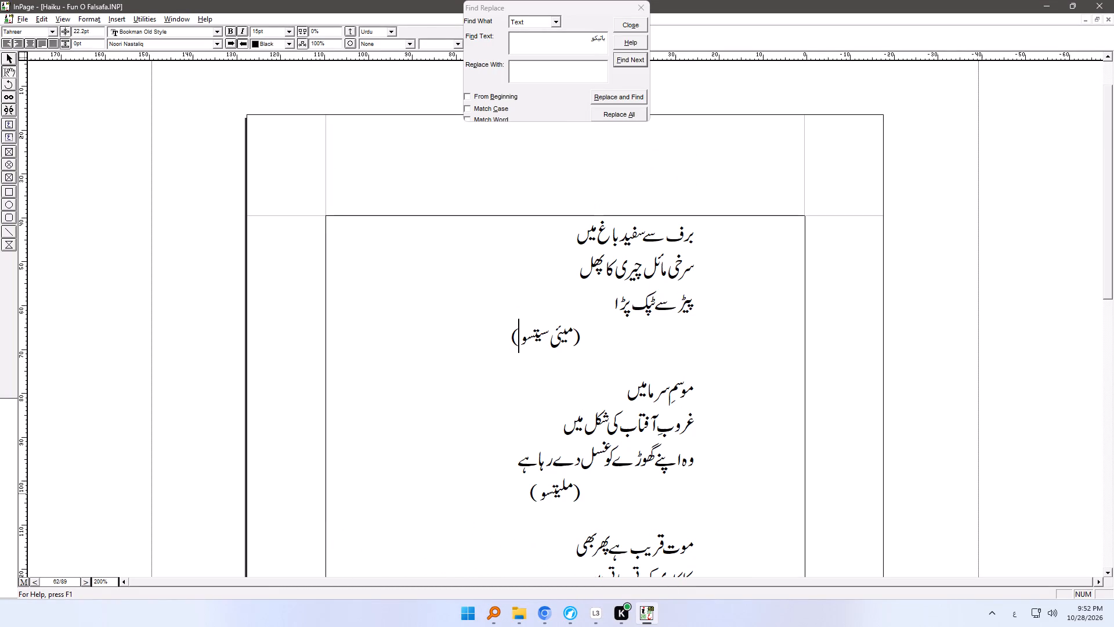
drag(537, 492, 542, 492)
click(542, 492)
drag(542, 492, 569, 492)
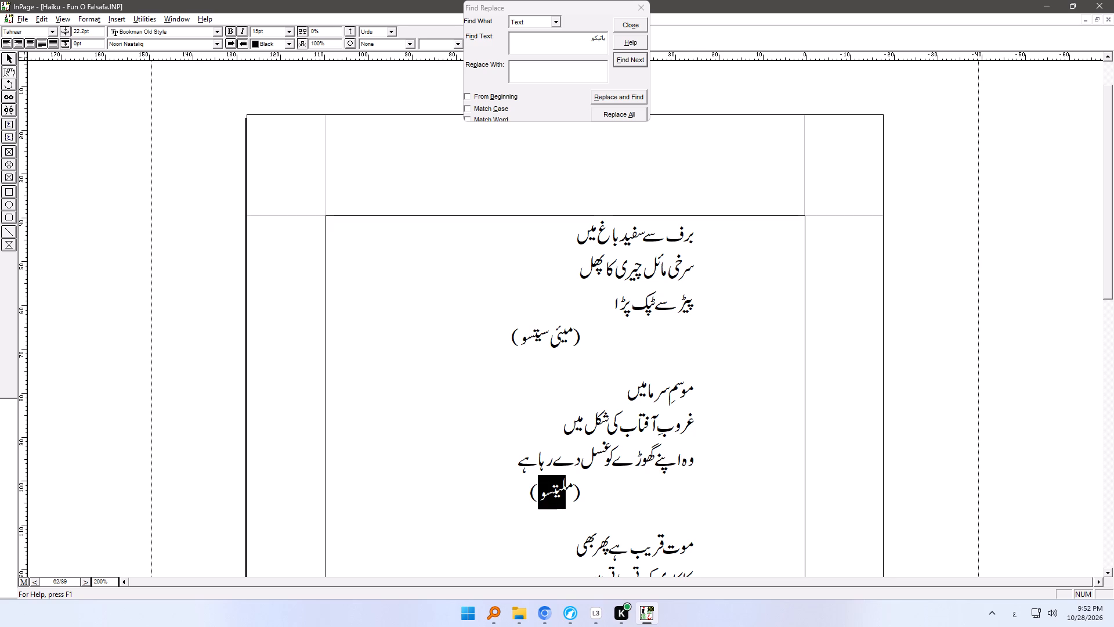
drag(569, 492, 573, 492)
key(ctrl+v)
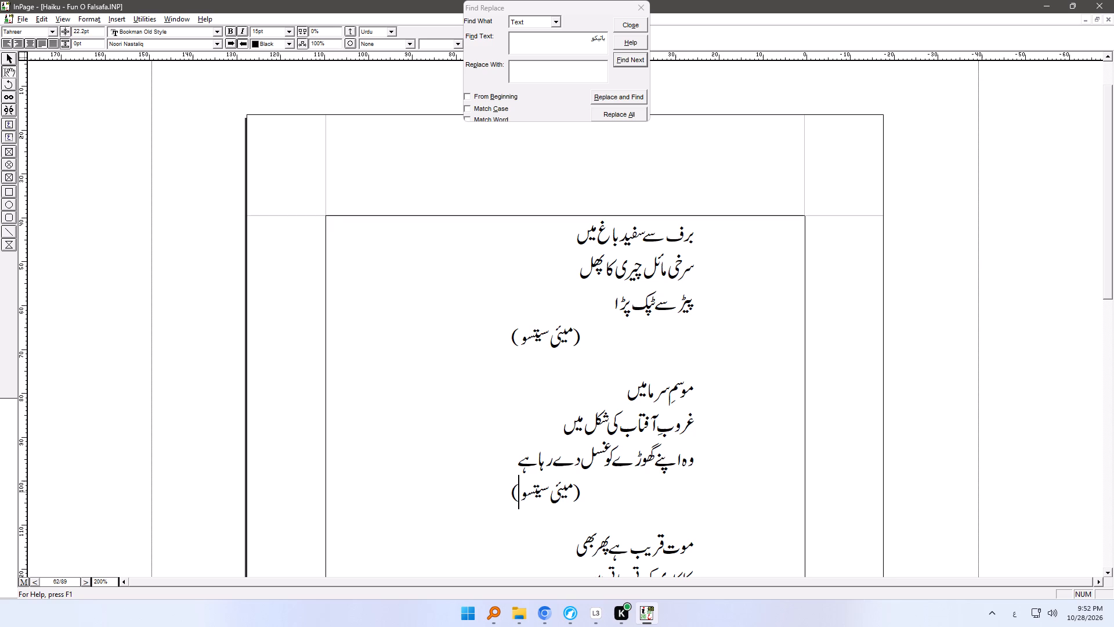
Replace the poet's name ملیتسو under the haiku beginning موت قریب ہے on page 62 with the copied میئی سیتسو, and save the document.
ctrl+right_drag(542, 522, 542, 313)
drag(541, 442, 577, 442)
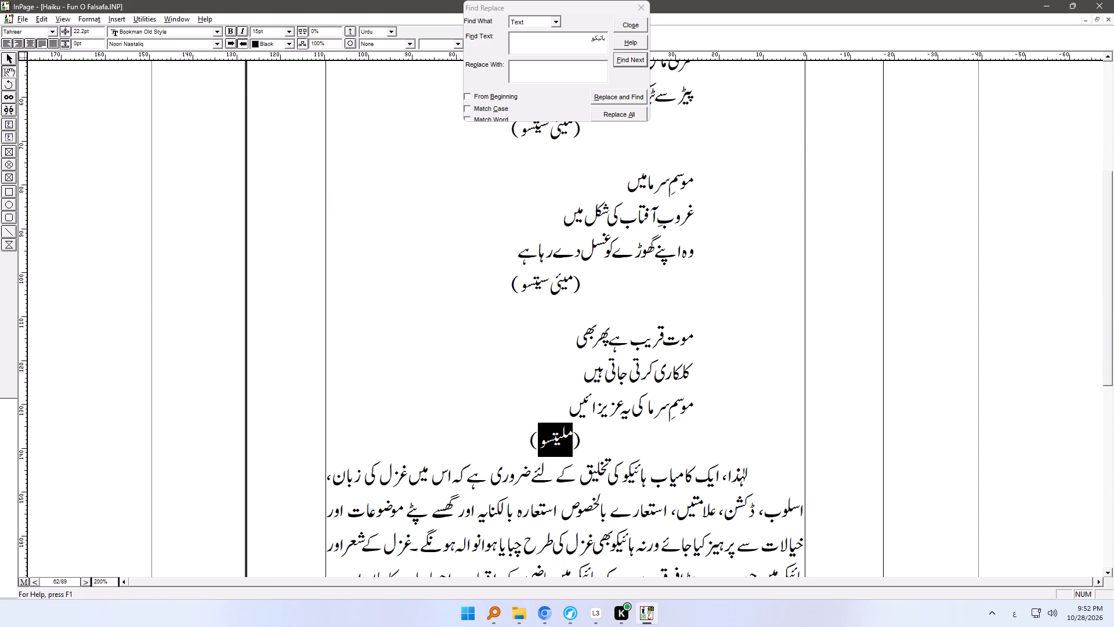
key(ctrl+v)
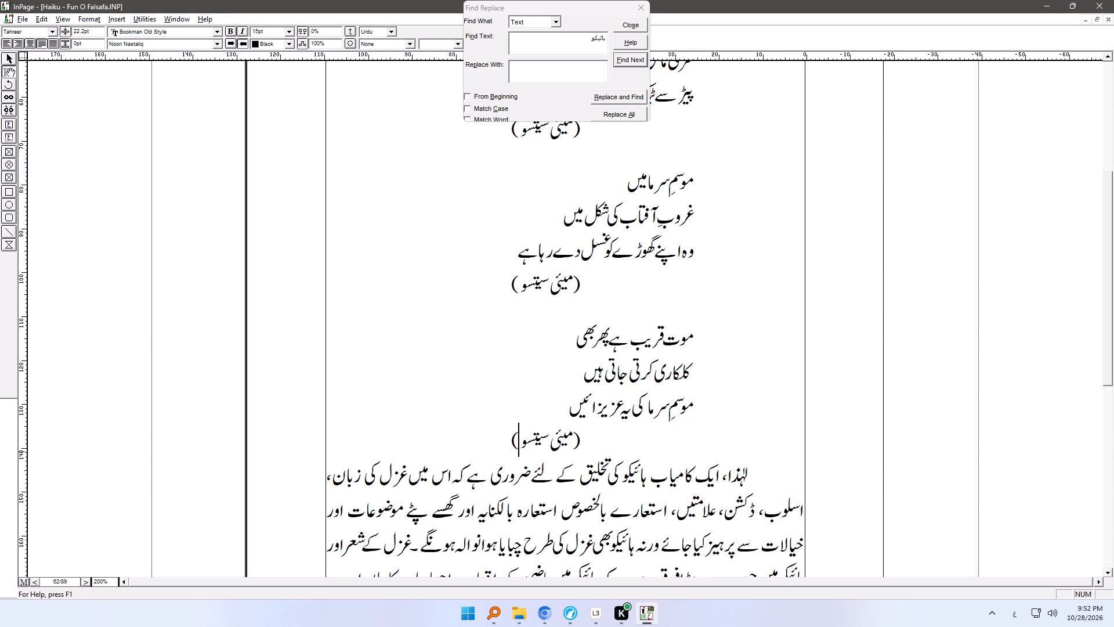
key(ctrl+s)
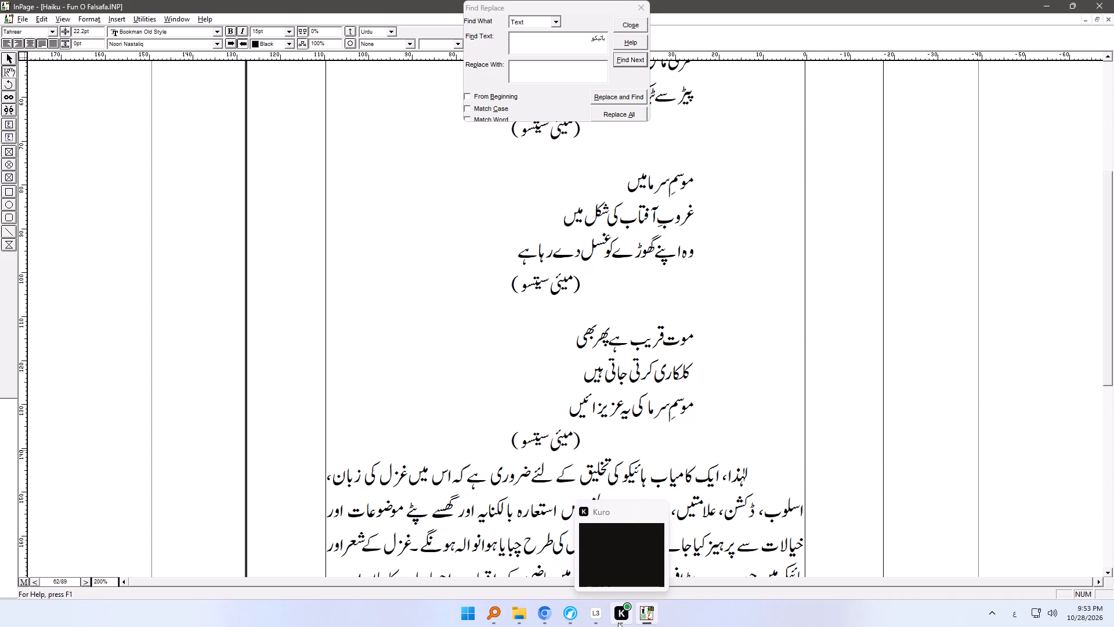
Correct the word ہونگے to ہوں گے in the paragraph beginning لہٰذا، ایک کامیاب ہائیکو on page 62.
click(447, 539)
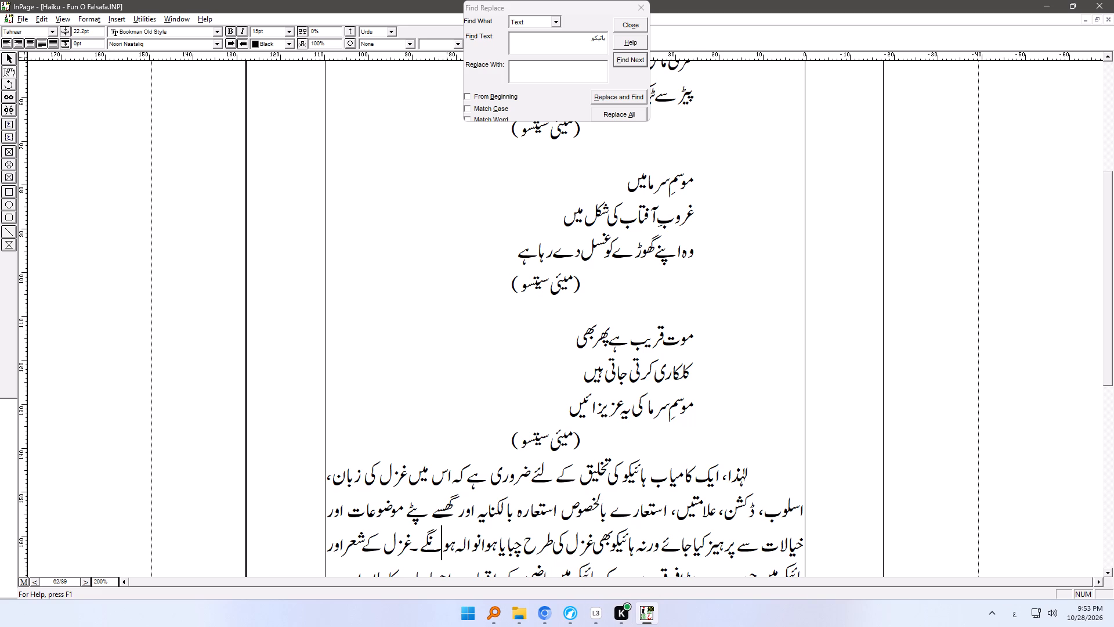
key(Delete)
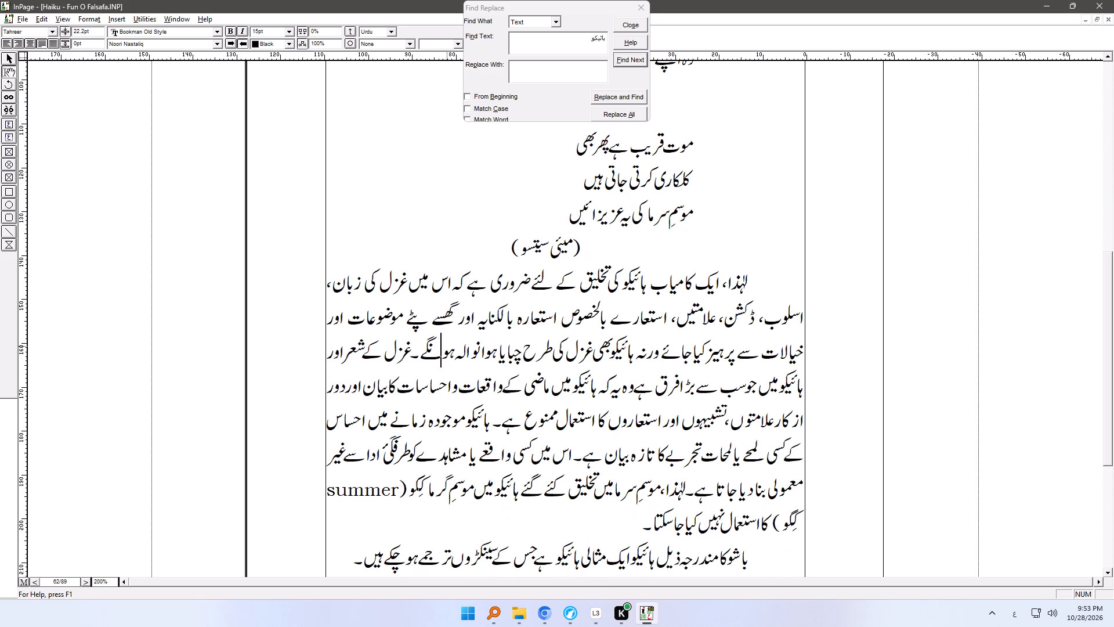
key(Delete)
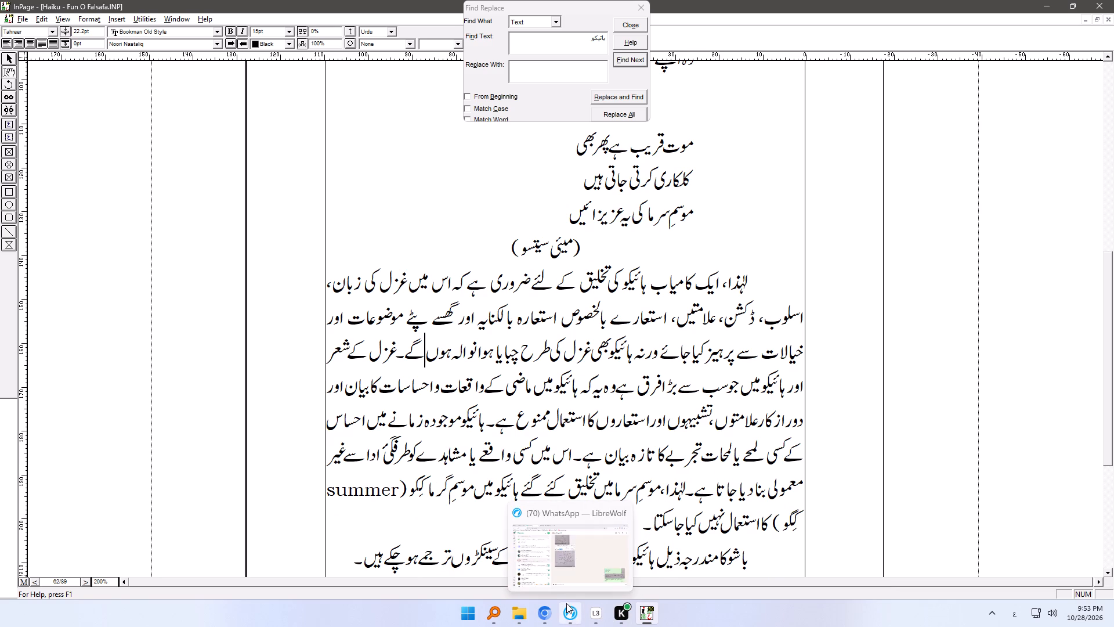
Close the Find Replace dialog.
click(621, 23)
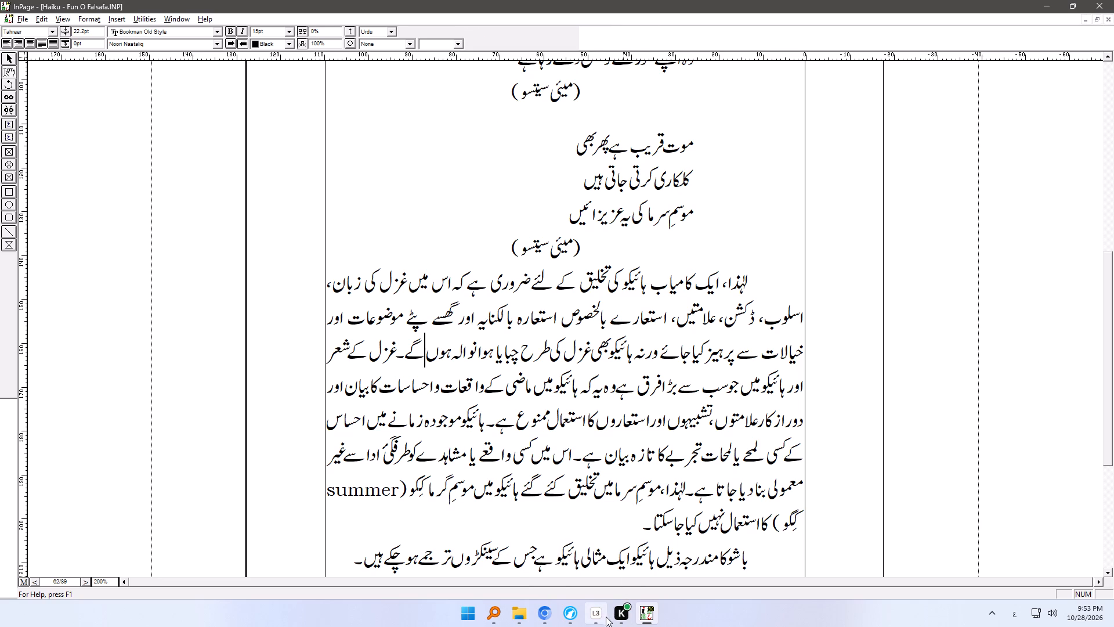
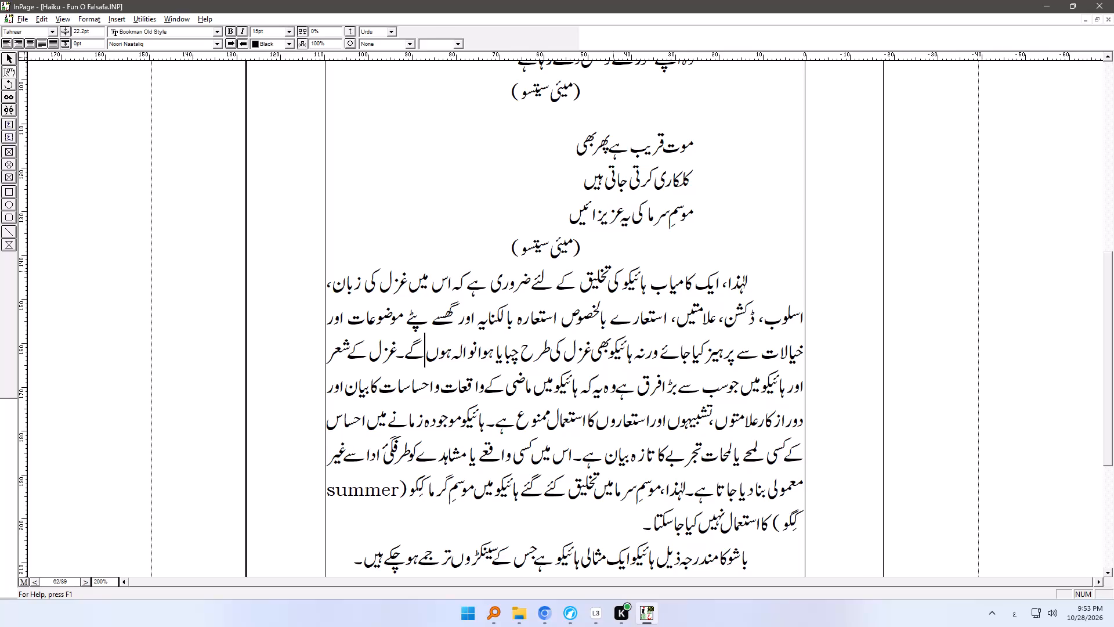
Copy a screen snip of the three haiku on page 62, from برف سے سفید باغ میں through the last poet name میئی سیتسو.
ctrl+right_drag(656, 210, 630, 467)
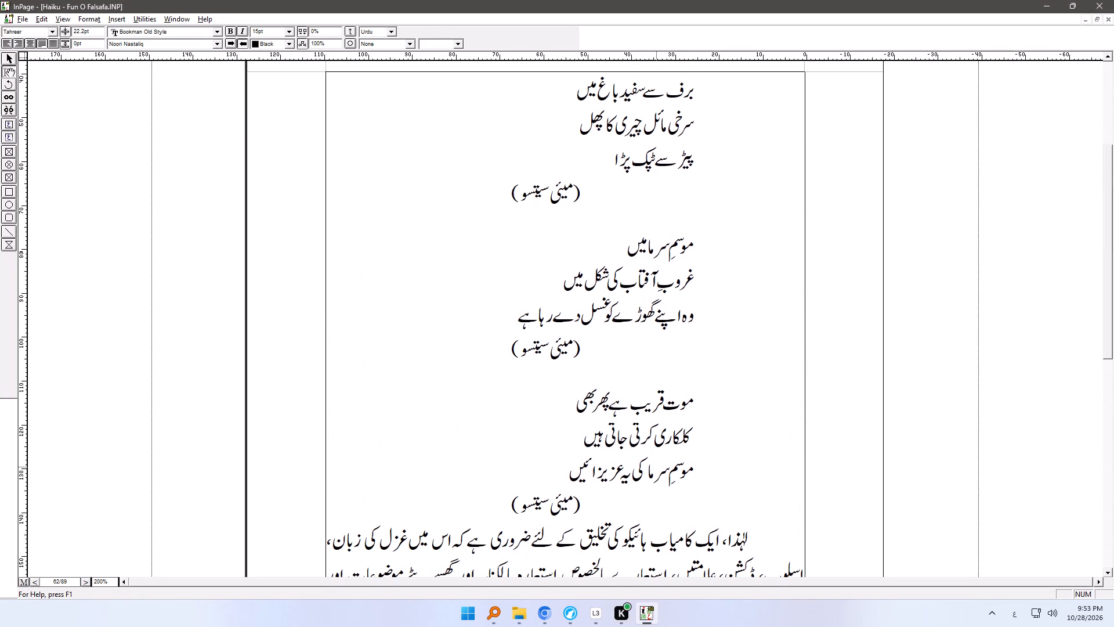
ctrl+right_drag(630, 467, 630, 470)
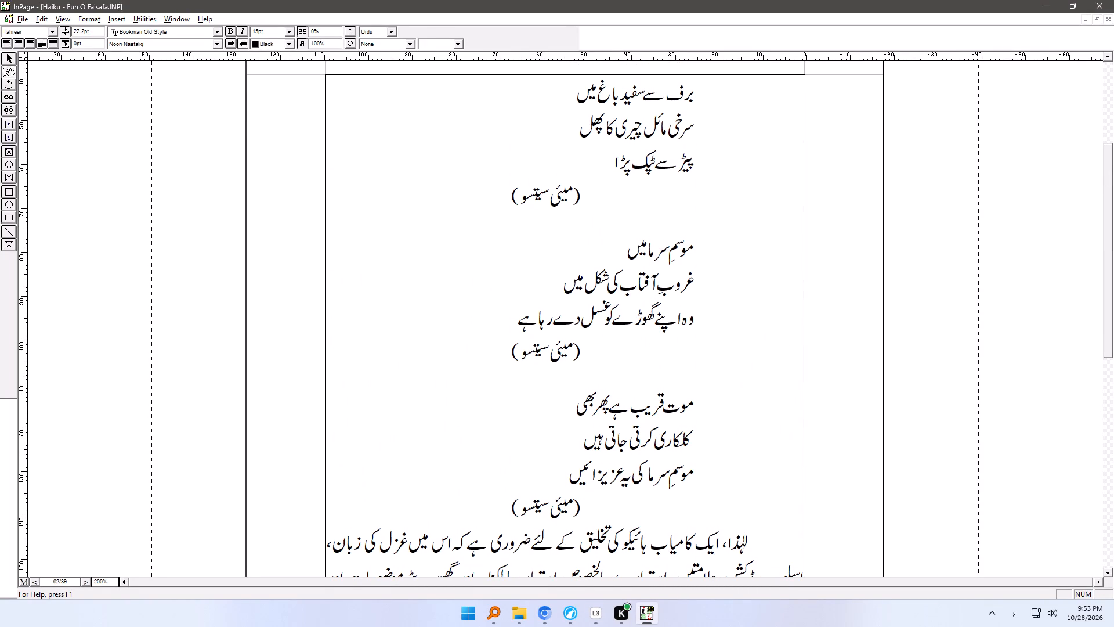
key(F12)
key(Print)
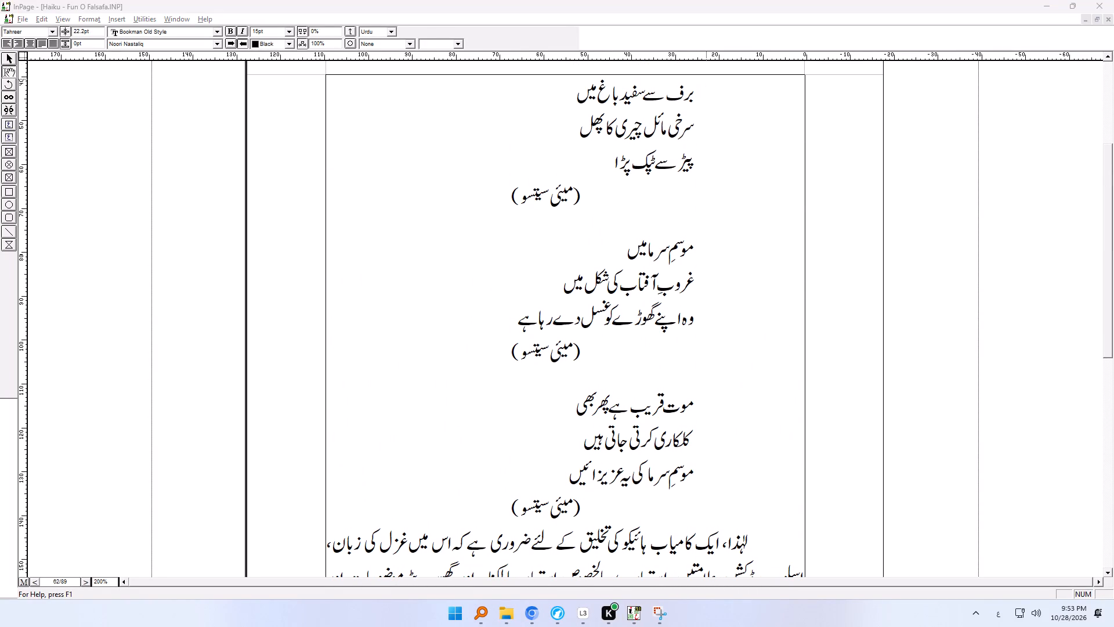
drag(709, 70, 476, 528)
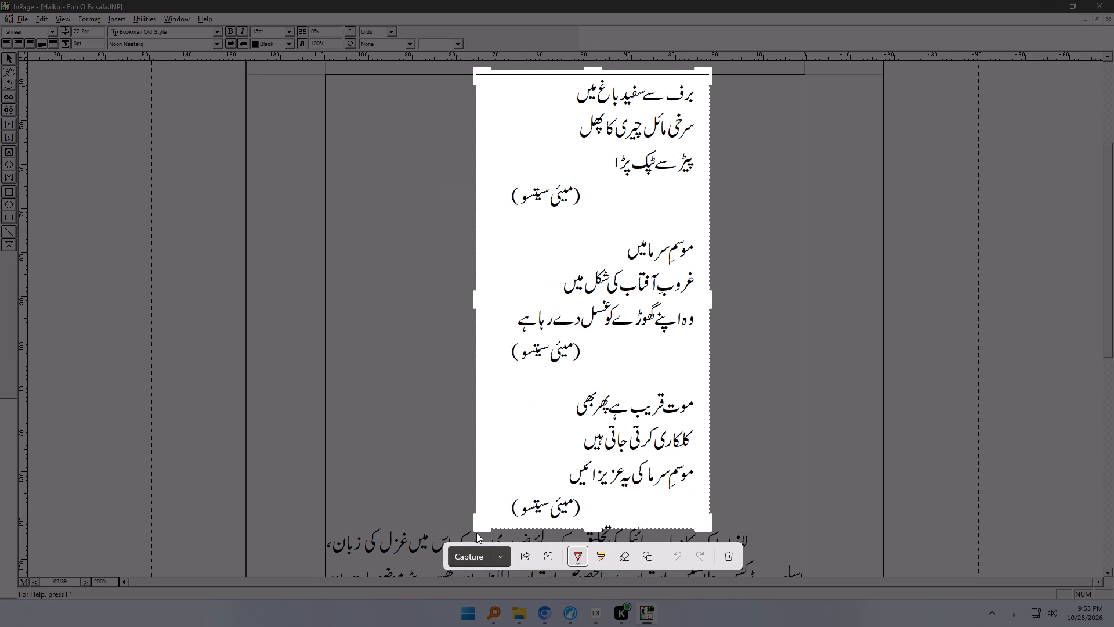
key(ctrl+c)
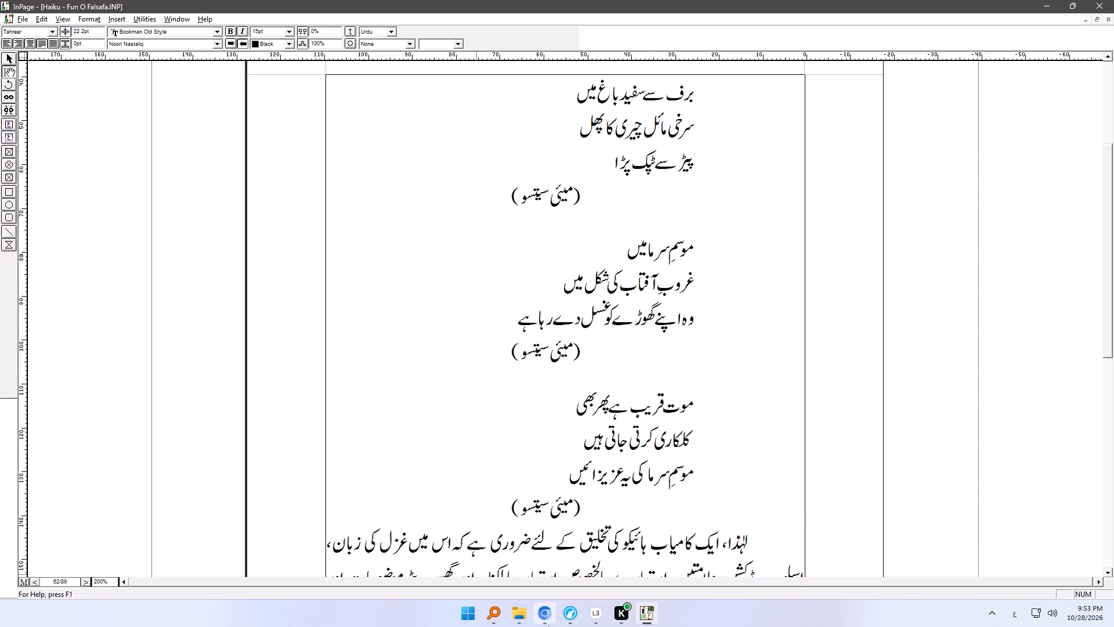
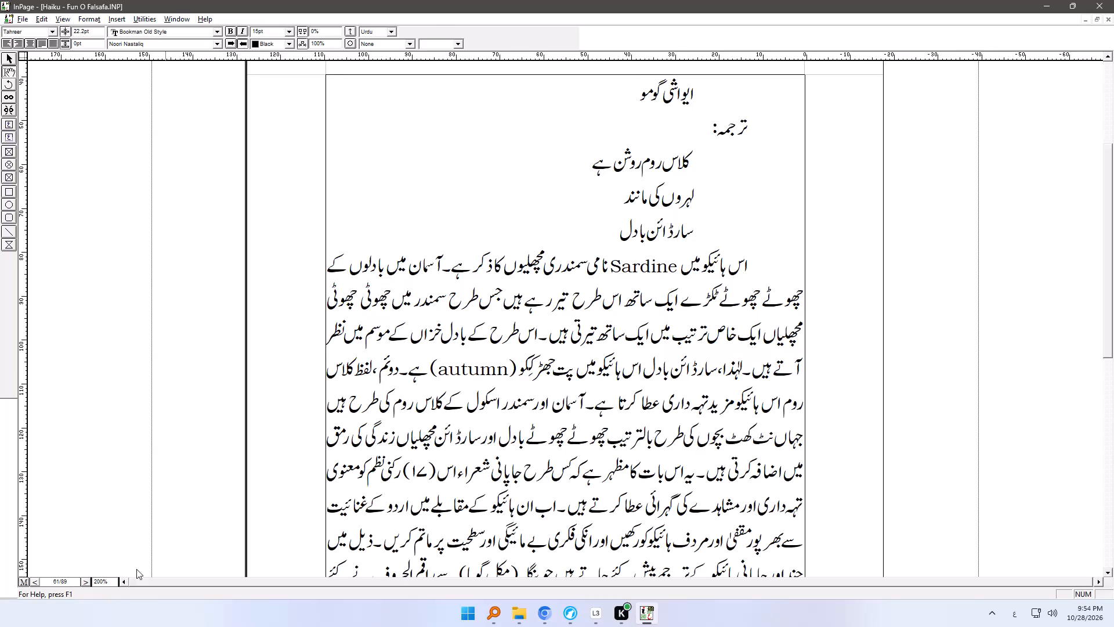
Examine page 61 down to its closing haiku, from سونا چاہتا ہوں میں through the poet's name in brackets.
ctrl+right_drag(632, 460, 638, 298)
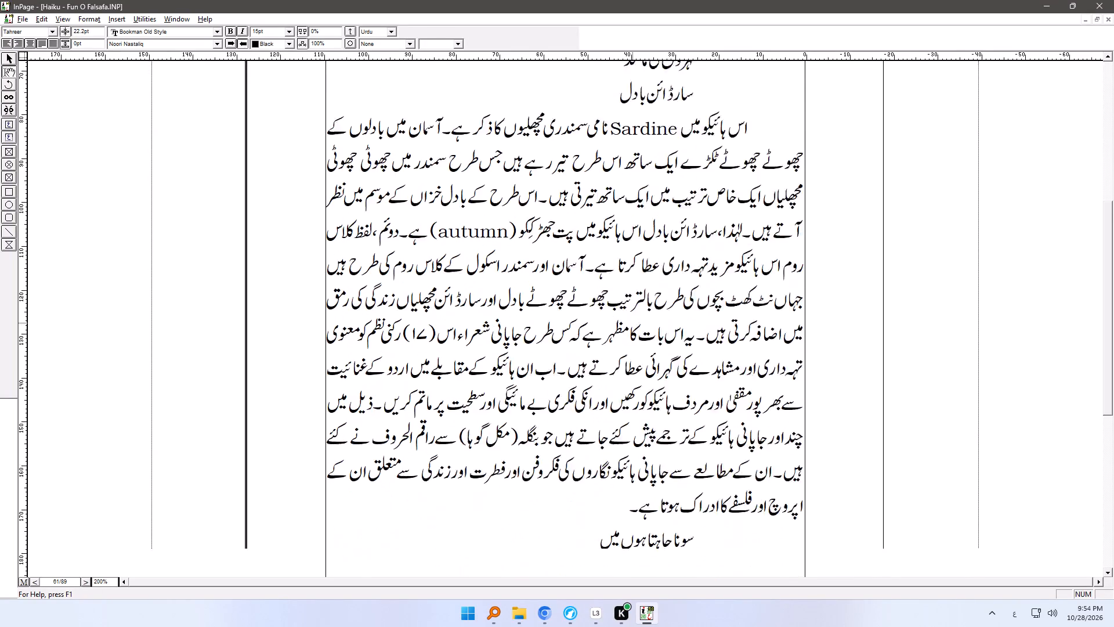
ctrl+right_drag(638, 298, 654, 147)
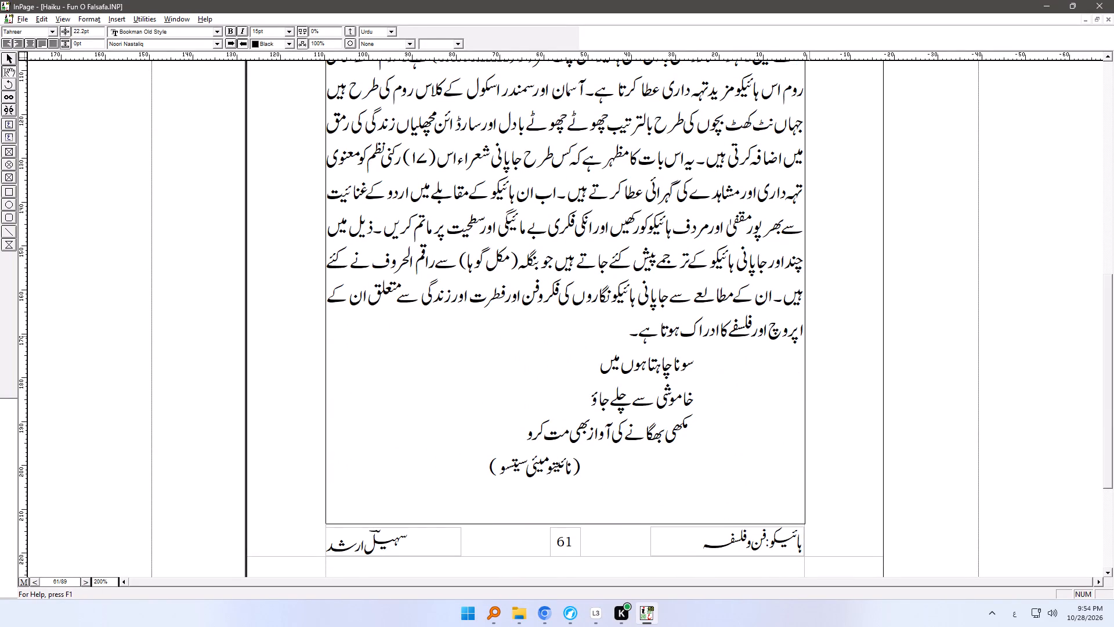
Copy a screen snip of the closing haiku on page 61, from سونا چاہتا ہوں میں through the poet's name in brackets.
key(Print)
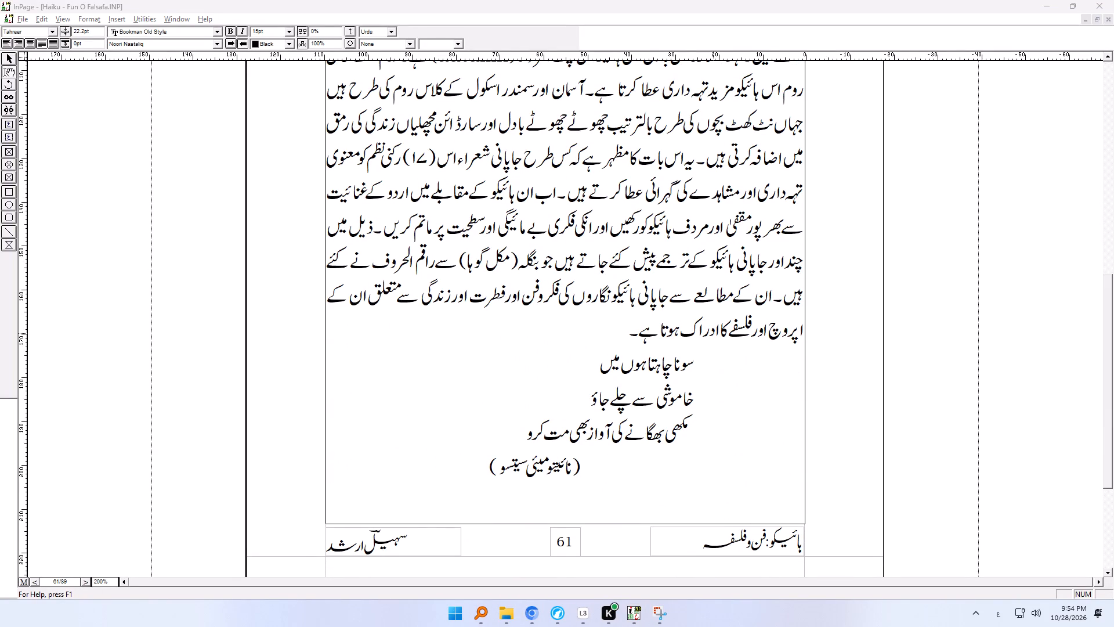
drag(717, 343, 473, 491)
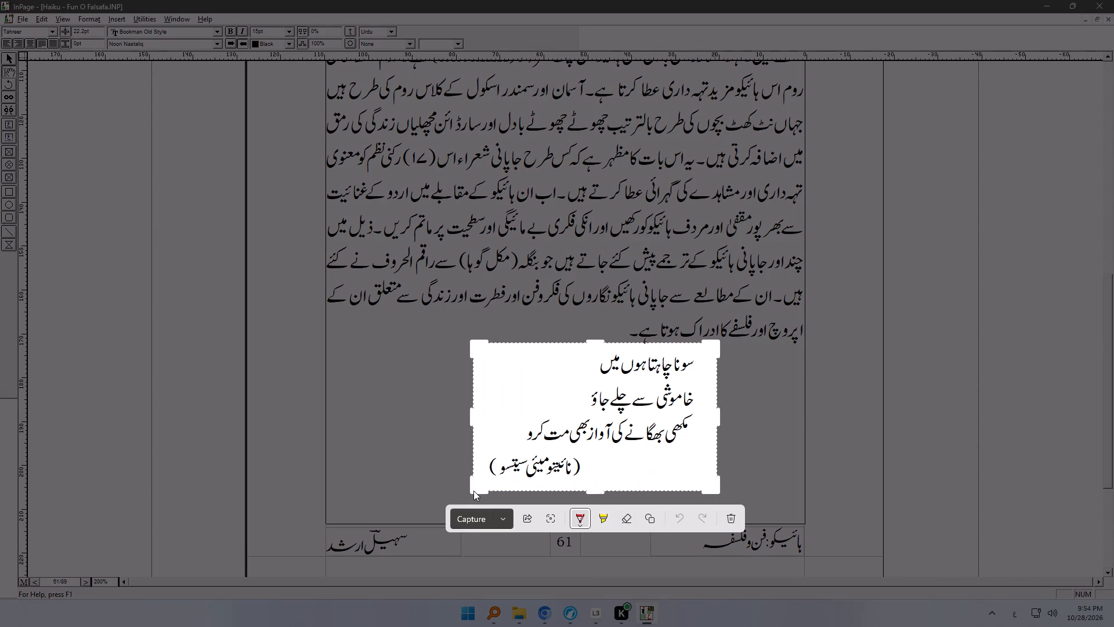
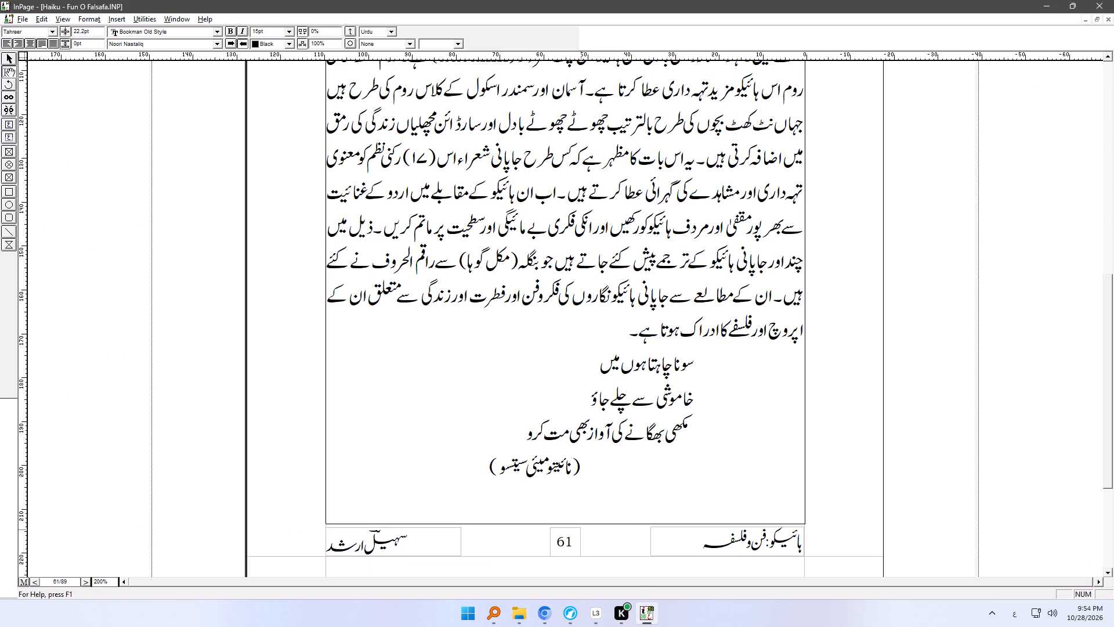
click(9, 58)
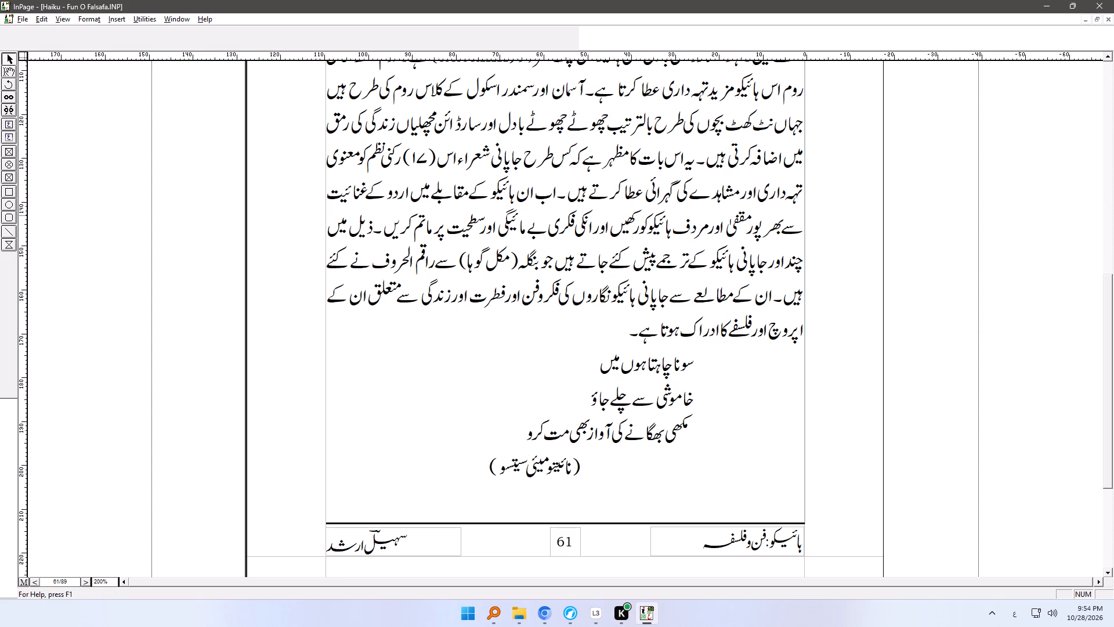
Examine page 62 of the book, from its opening haiku down to the closing paragraph about Basho's haiku.
click(8, 71)
click(573, 499)
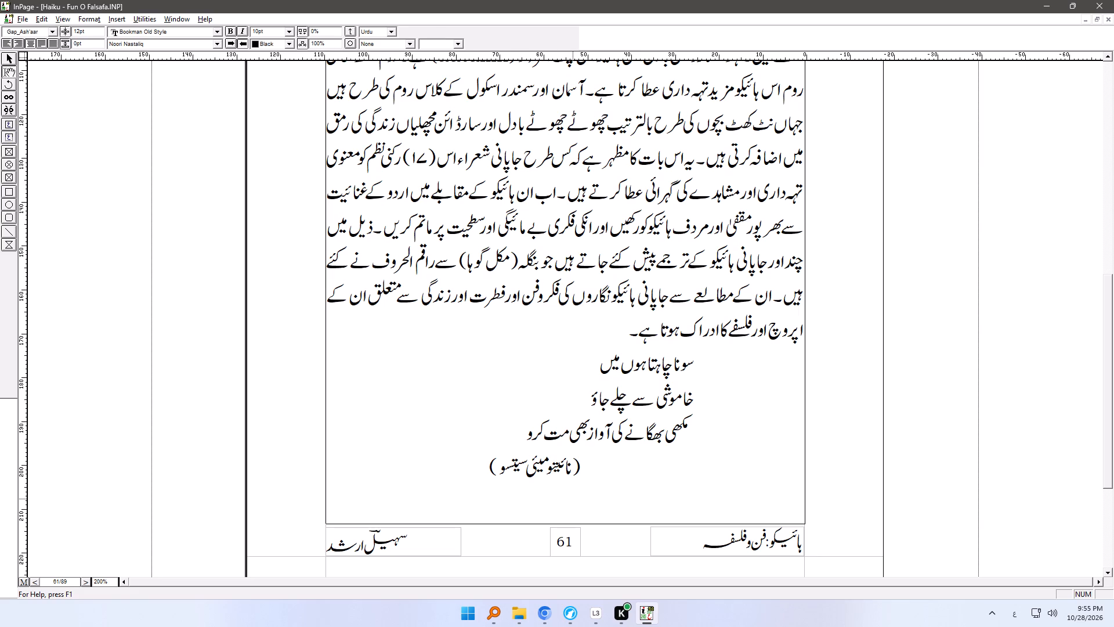
key(Down)
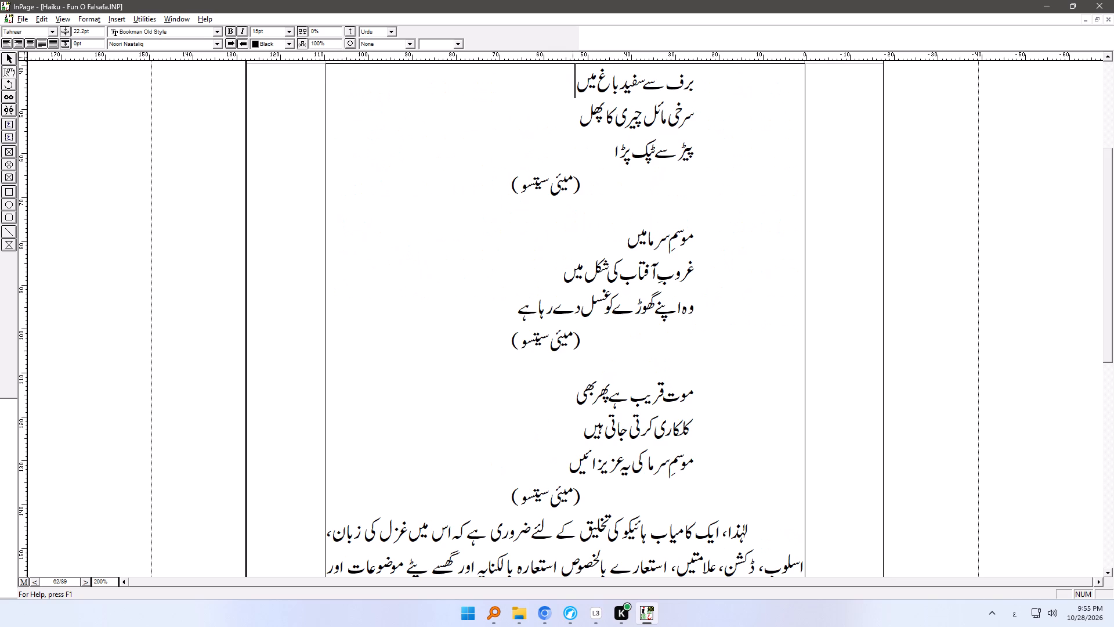
click(693, 506)
ctrl+right_drag(681, 543, 681, 328)
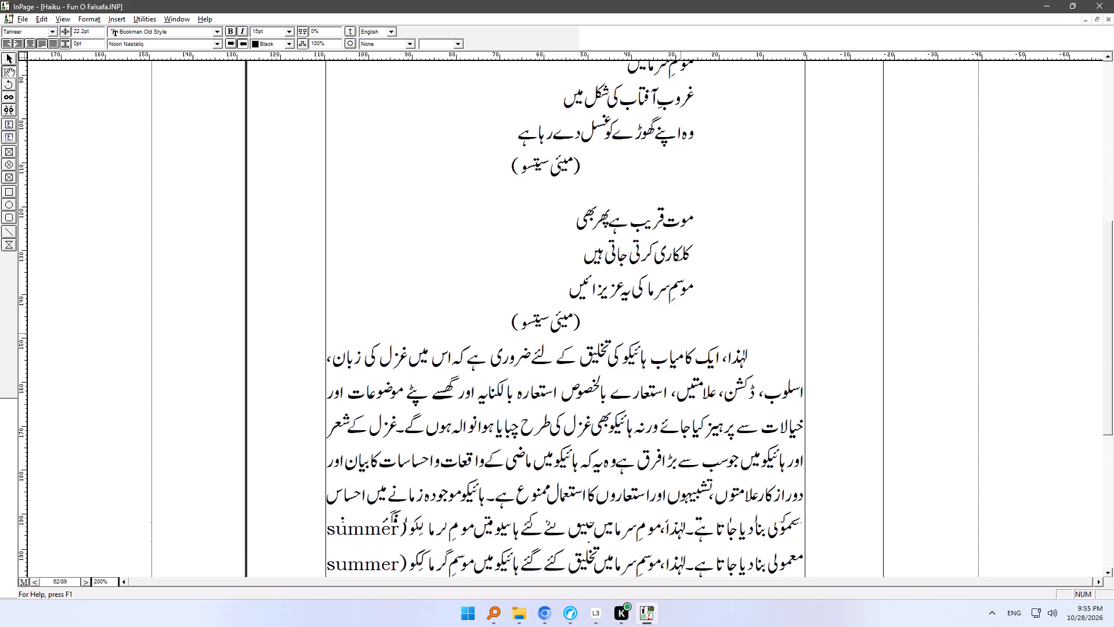
ctrl+right_drag(681, 328, 681, 275)
ctrl+right_drag(687, 468, 679, 377)
click(692, 439)
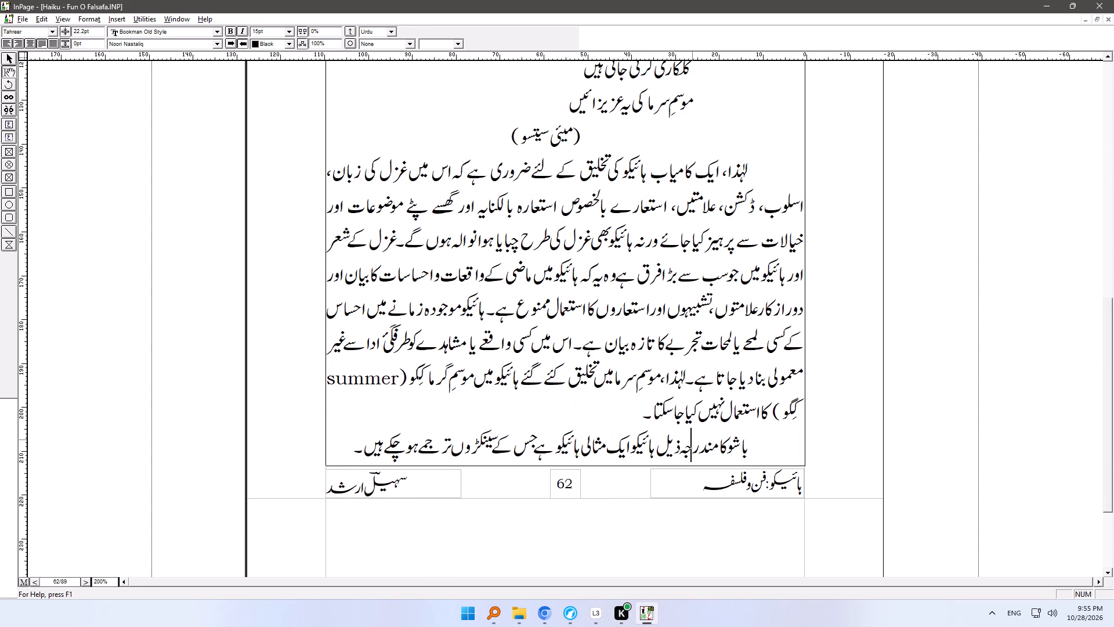
Examine page 63, from the haiku about the old silent pond down to the indented quotation at its end.
key(Down)
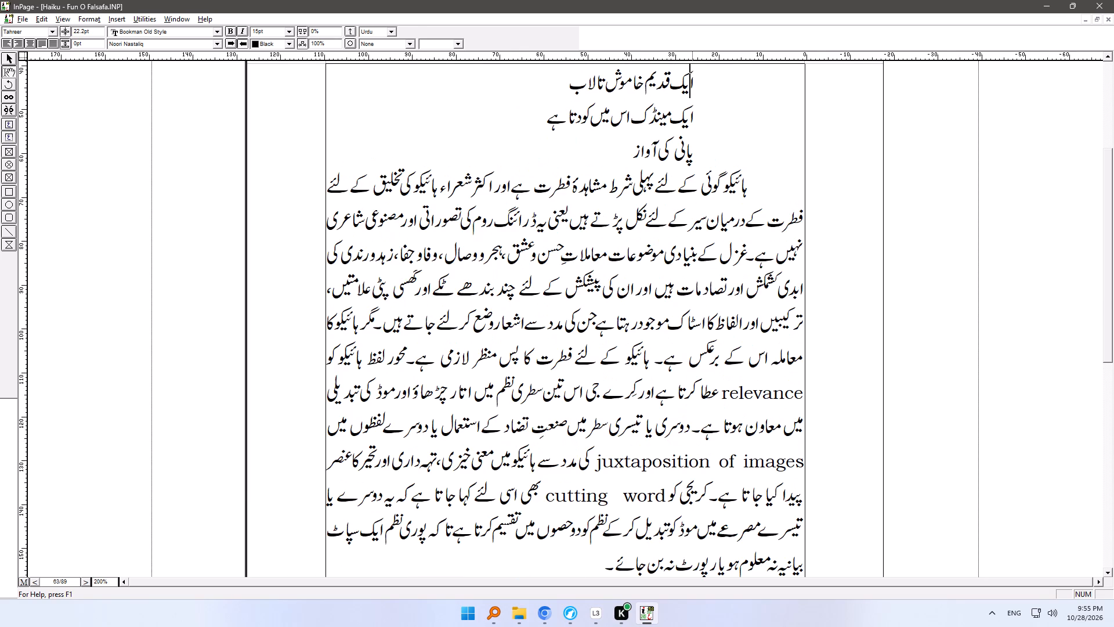
key(ctrl+Down)
key(ctrl+Down)
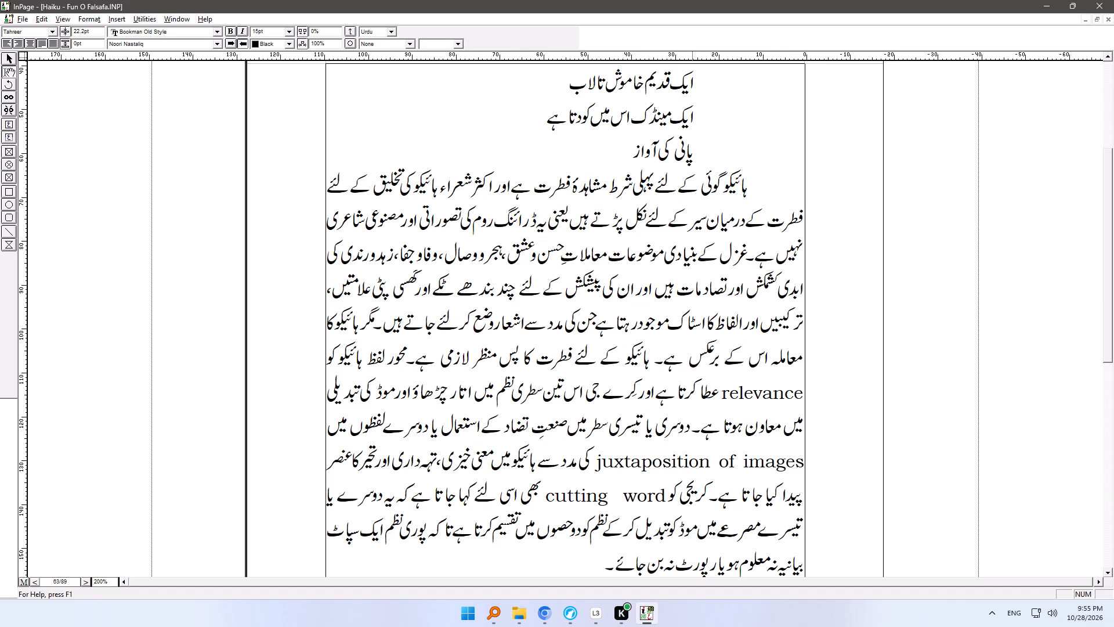
key(ctrl+Down)
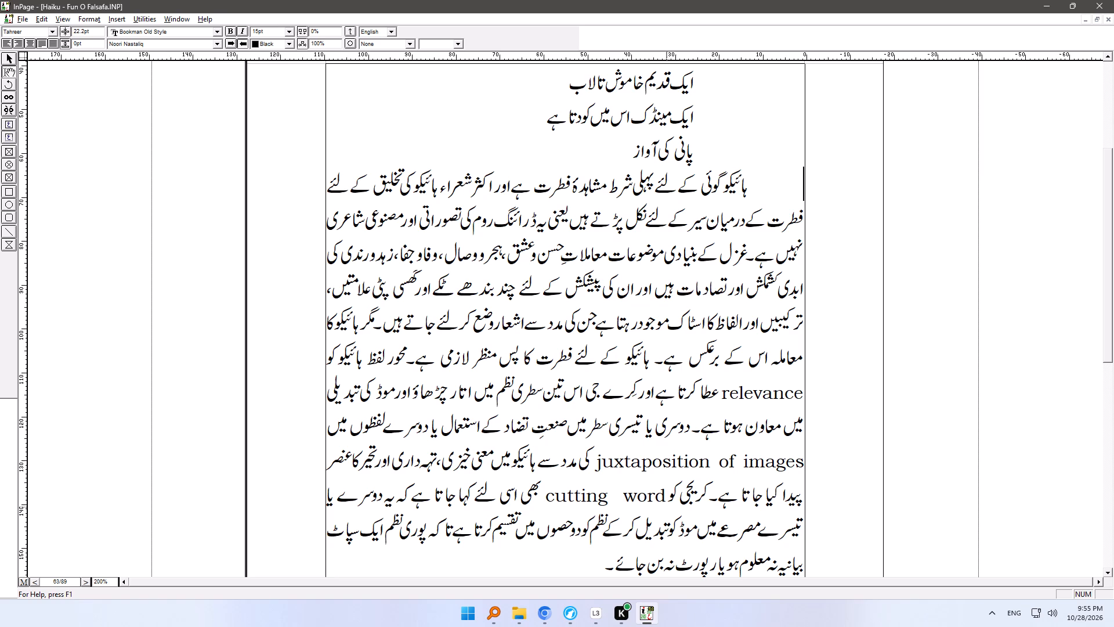
ctrl+right_drag(705, 532, 694, 455)
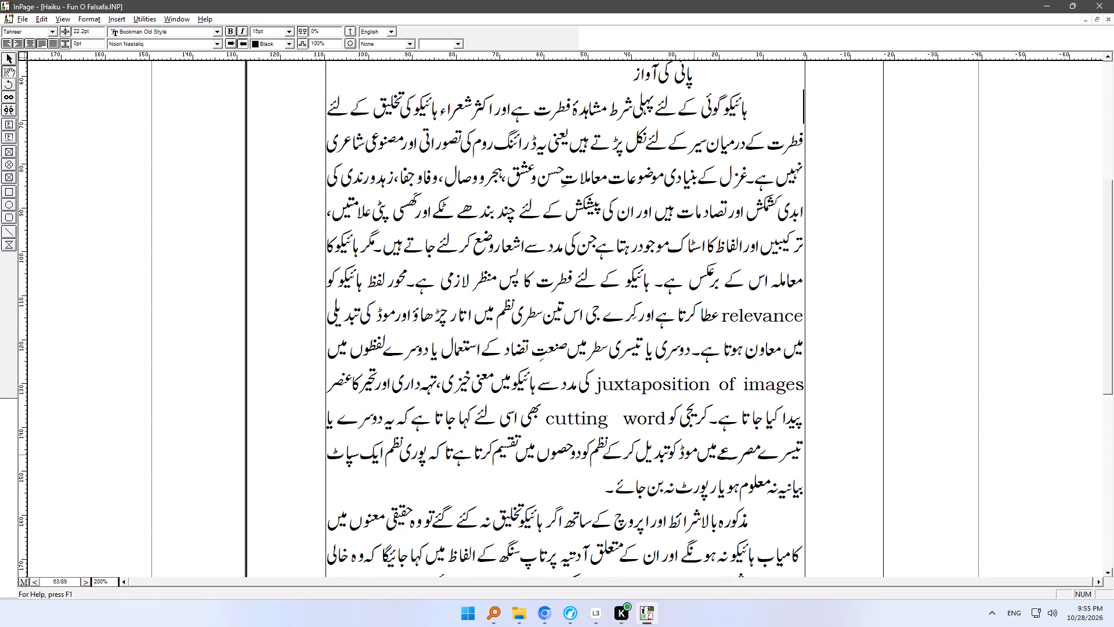
ctrl+right_drag(676, 525, 678, 352)
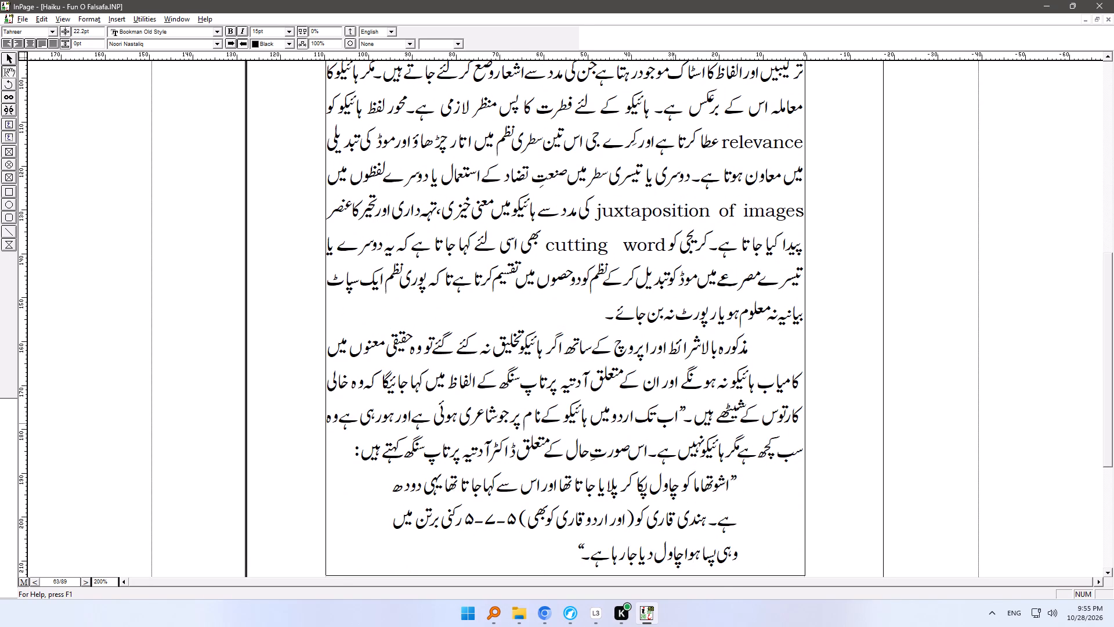
ctrl+right_drag(695, 478, 695, 327)
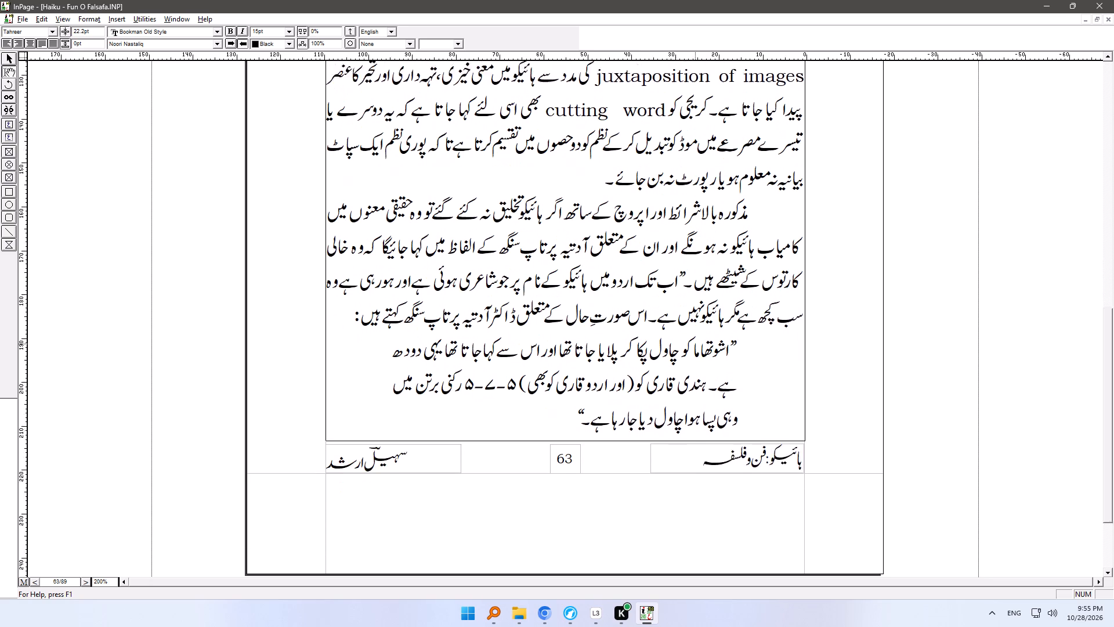
ctrl+right_drag(695, 327, 695, 312)
click(696, 377)
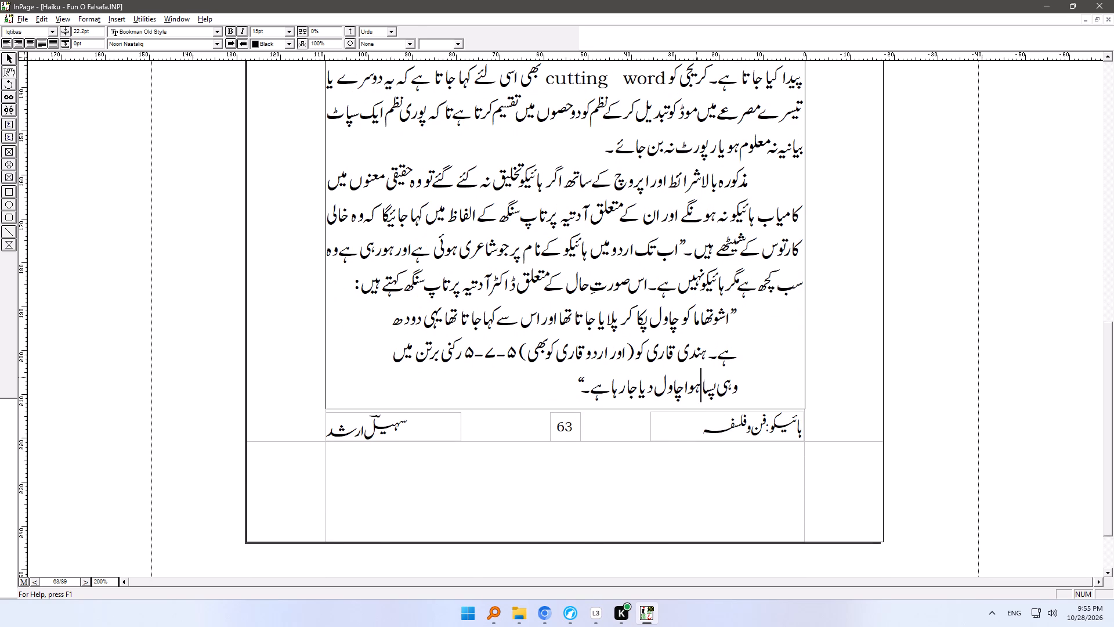
Examine pages 64 and 65, from the senryu discussion down to the last paragraph of page 65.
key(Down)
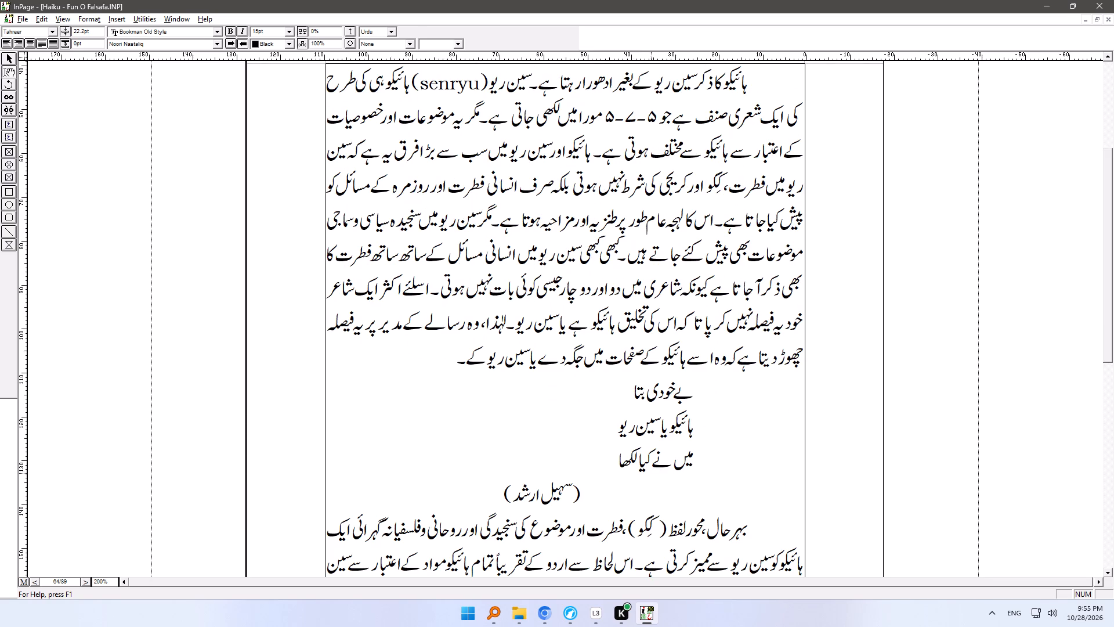
ctrl+right_drag(628, 515, 628, 264)
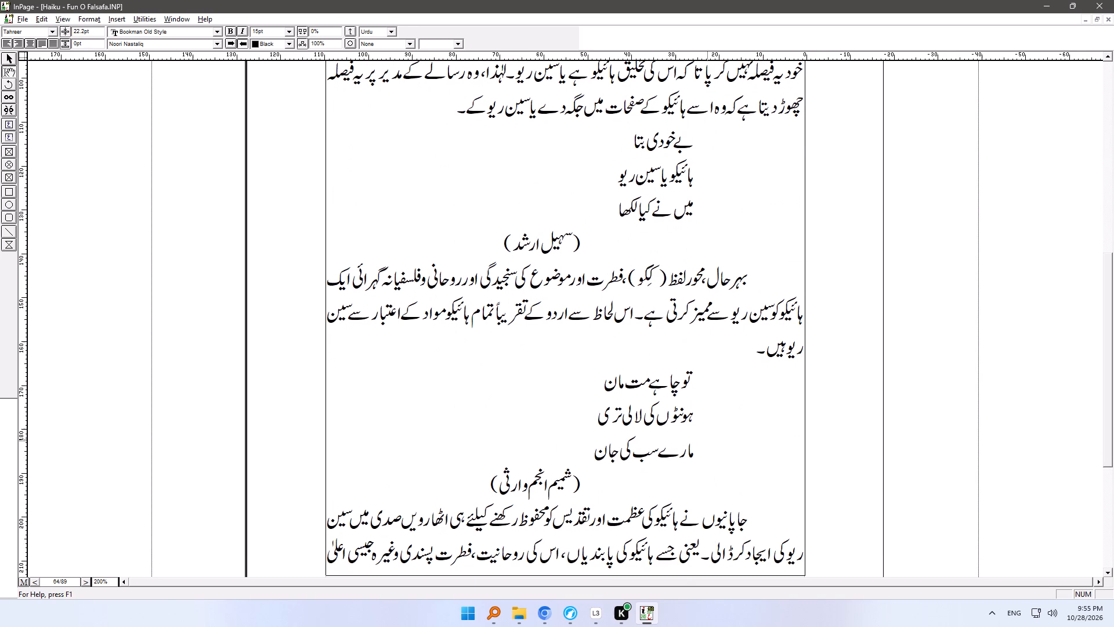
ctrl+right_drag(707, 461, 708, 196)
click(710, 318)
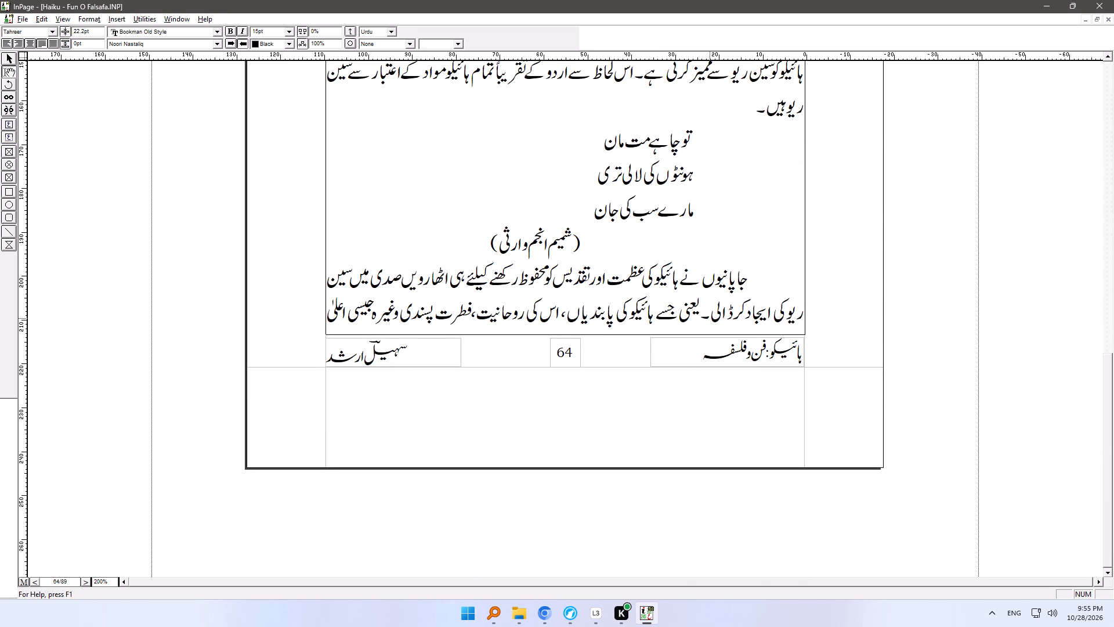
key(Down)
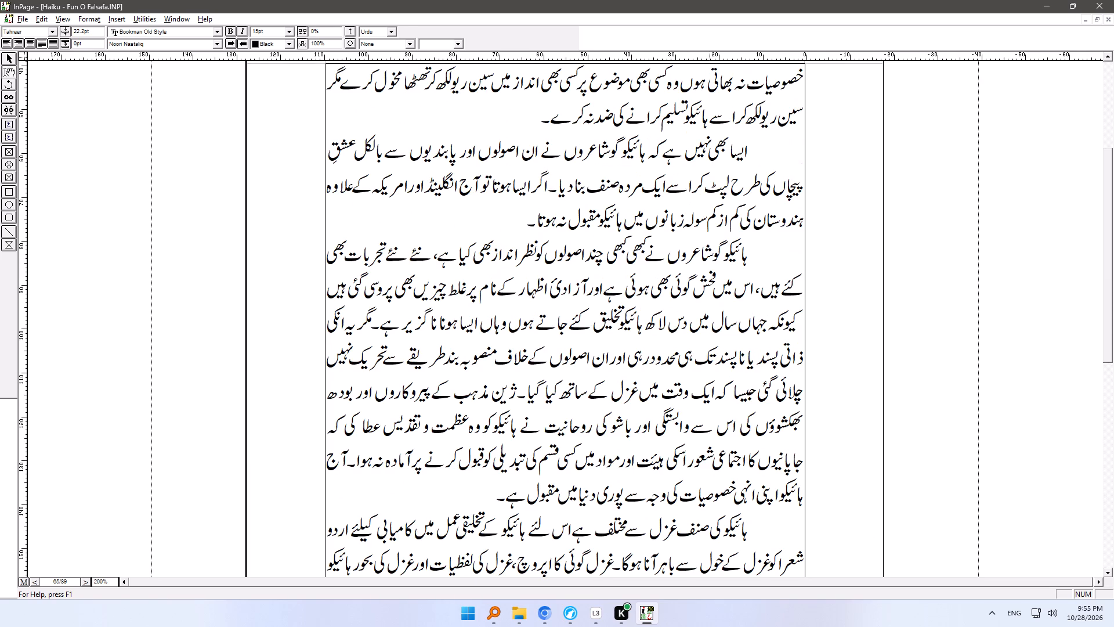
ctrl+right_drag(668, 380, 677, 196)
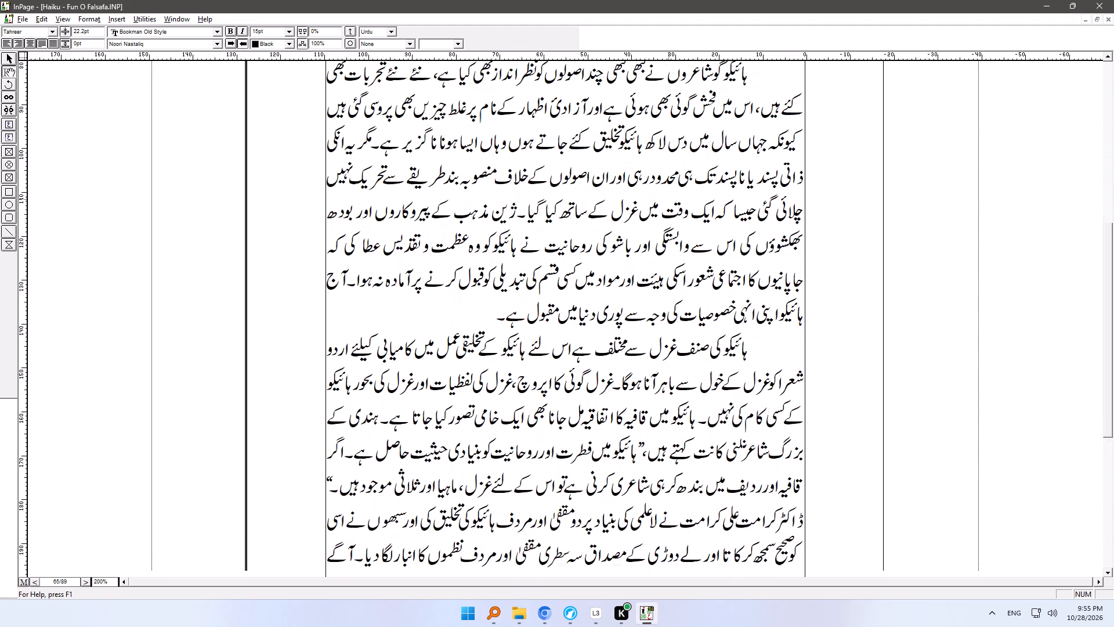
ctrl+right_drag(677, 196, 678, 188)
ctrl+right_drag(683, 340, 677, 155)
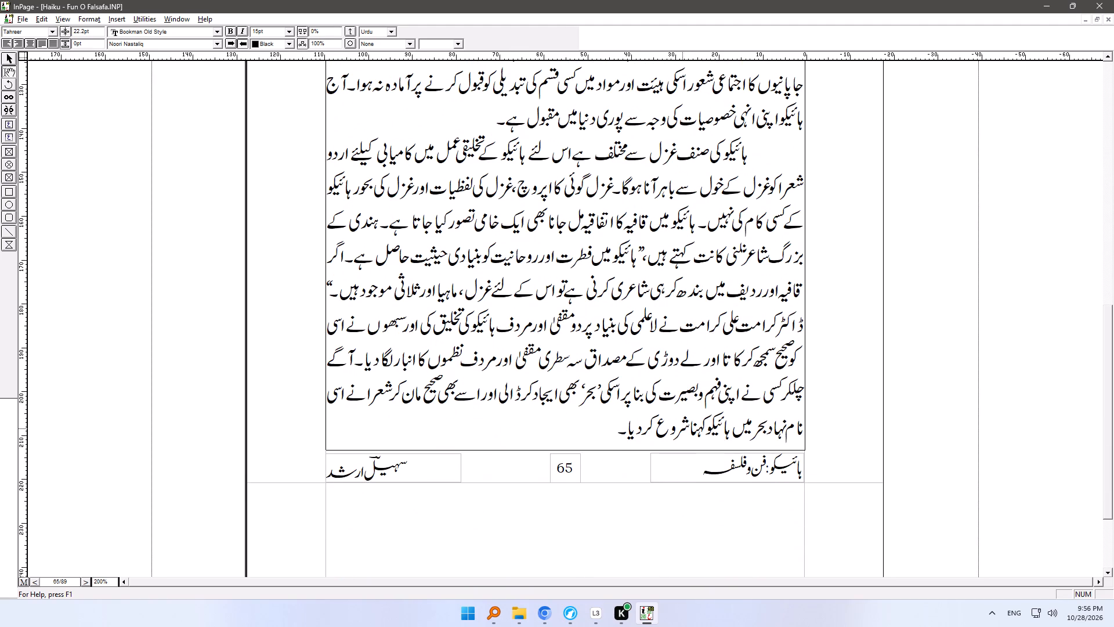
On page 65, split the joined word انکی after مگر یہ into ان کی.
ctrl+right_drag(667, 191, 670, 483)
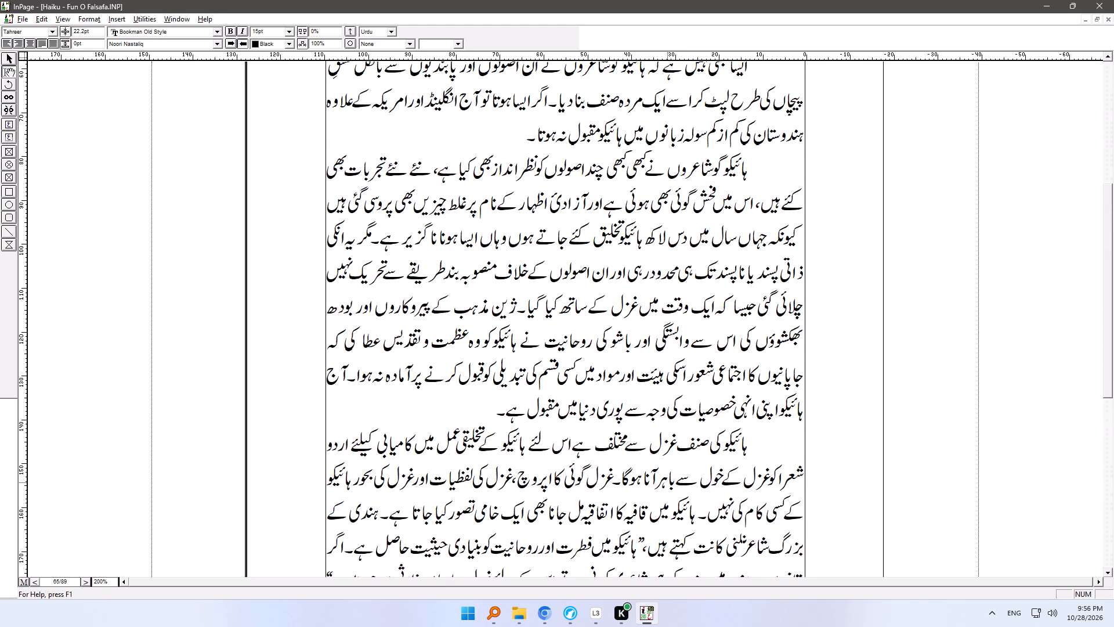
ctrl+right_drag(670, 483, 671, 506)
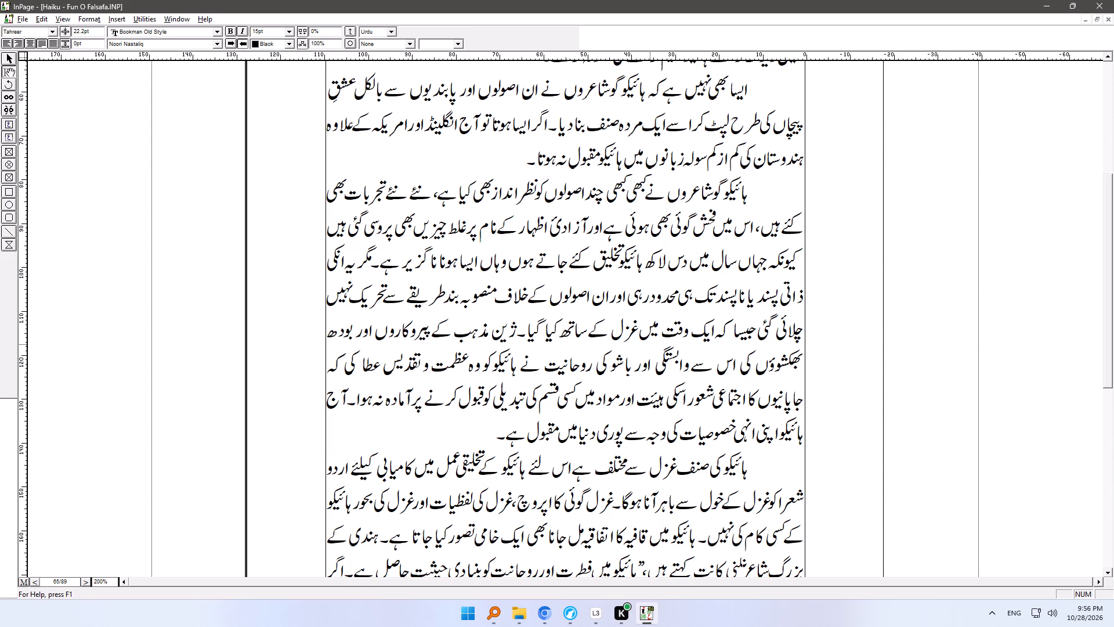
click(686, 175)
click(341, 254)
click(347, 260)
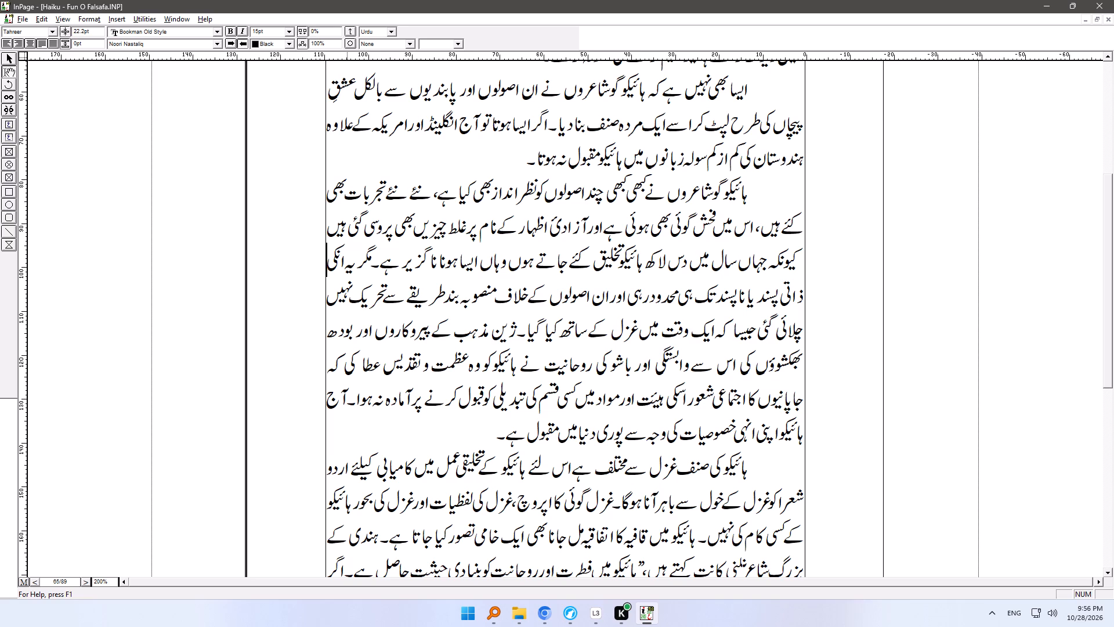
click(349, 258)
click(363, 257)
key(Left)
key(Left)
key(Left)
key(Delete)
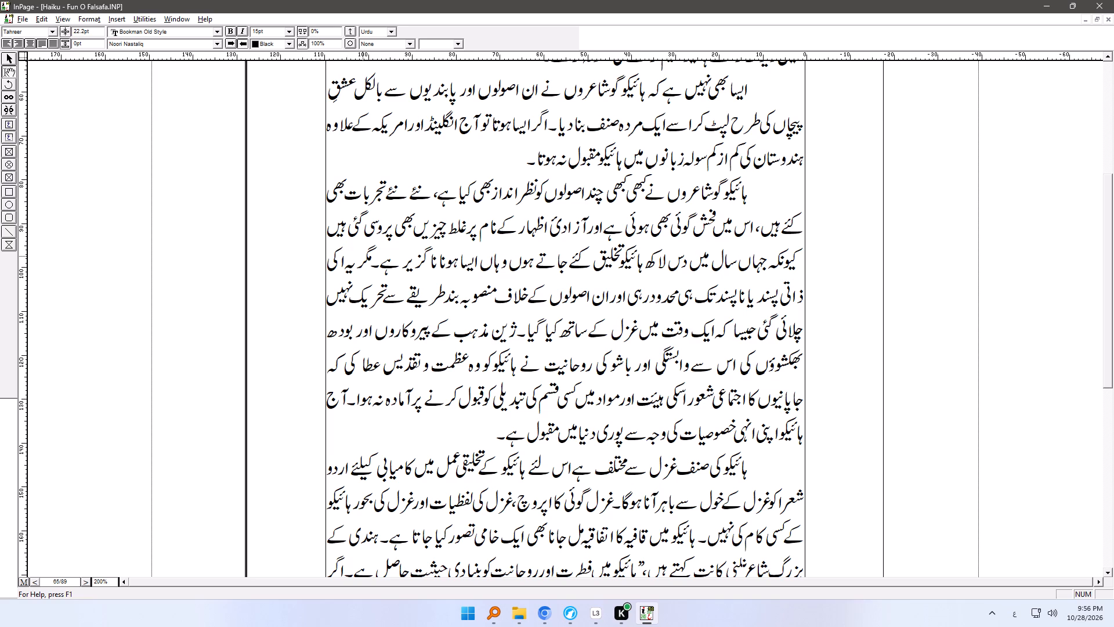
text(ن)
key(space)
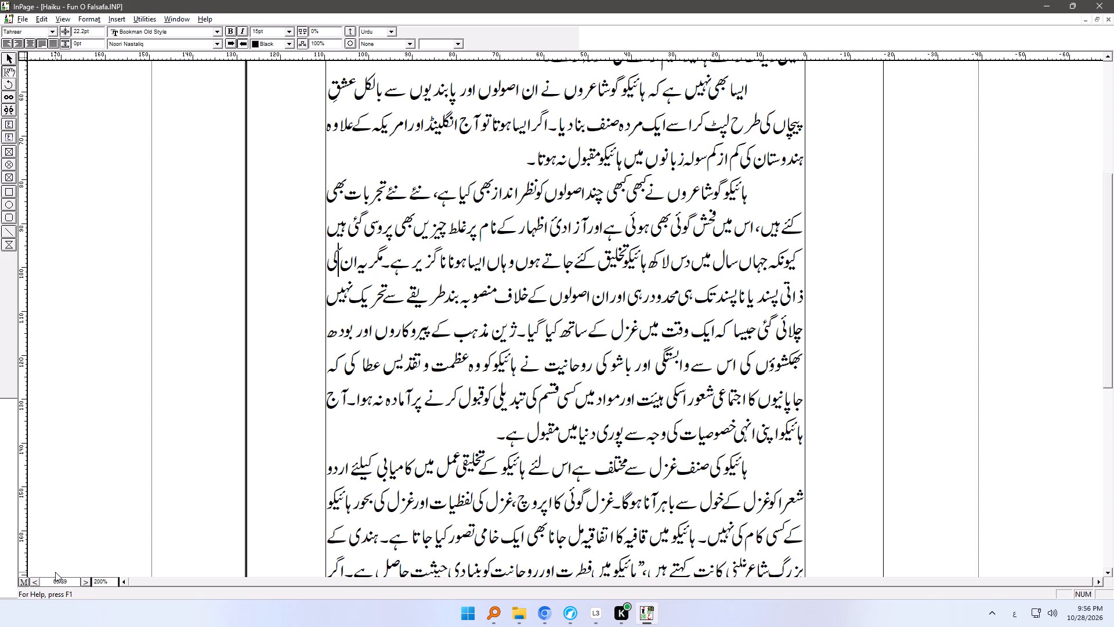
From page 1 of the book onward, replace every joined اسلئے with اس لیے.
drag(66, 580, 39, 585)
key(1)
key(Return)
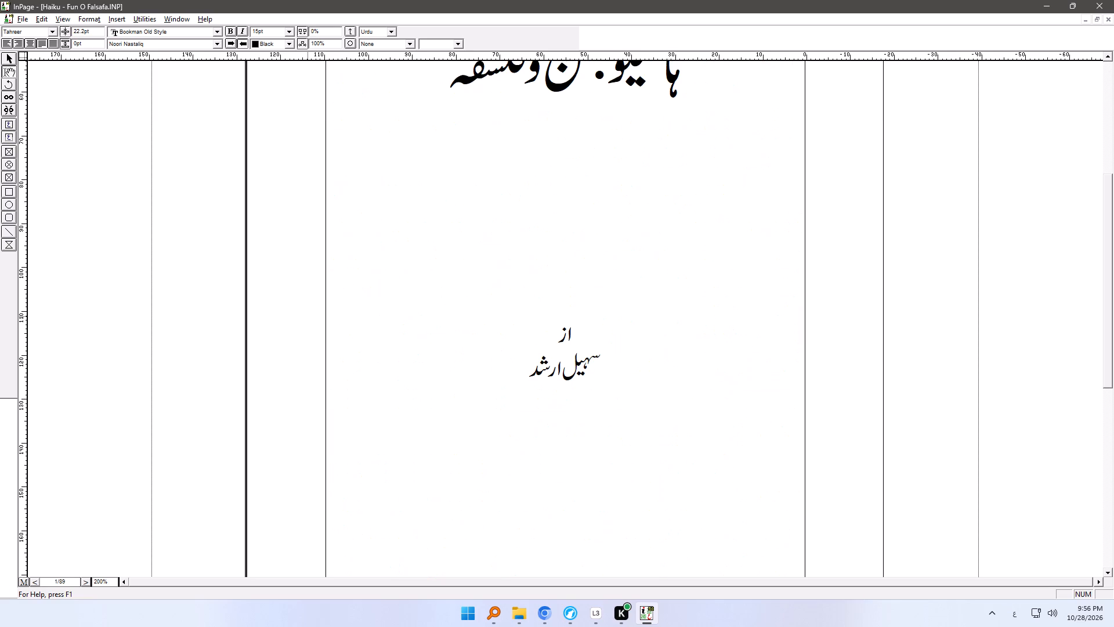
click(612, 124)
key(ctrl+f)
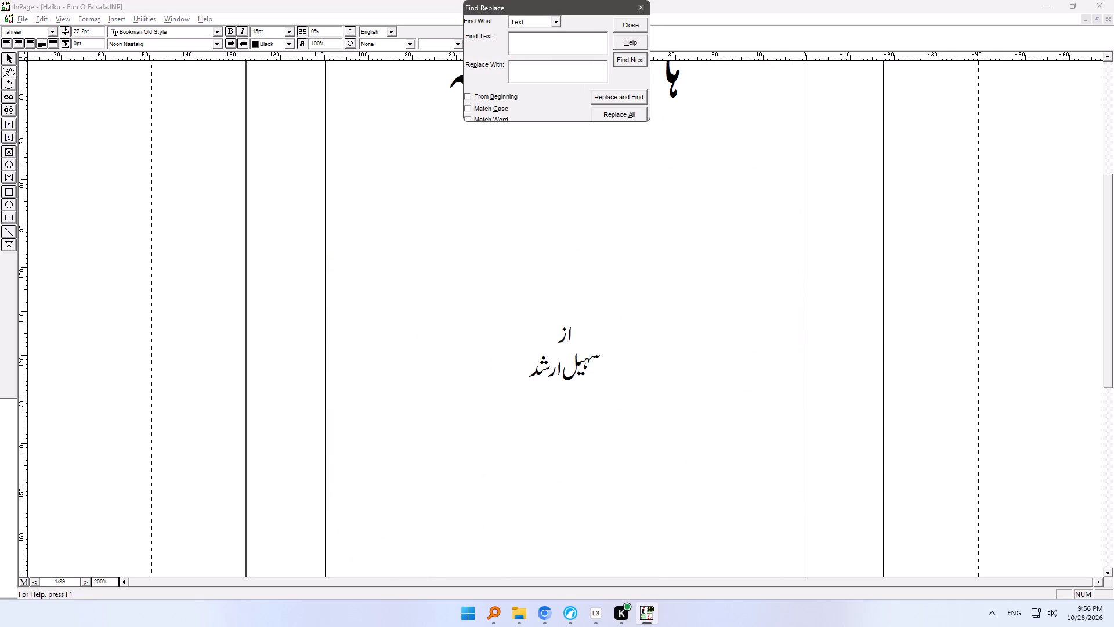
text(as)
key(BackSpace)
key(BackSpace)
key(BackSpace)
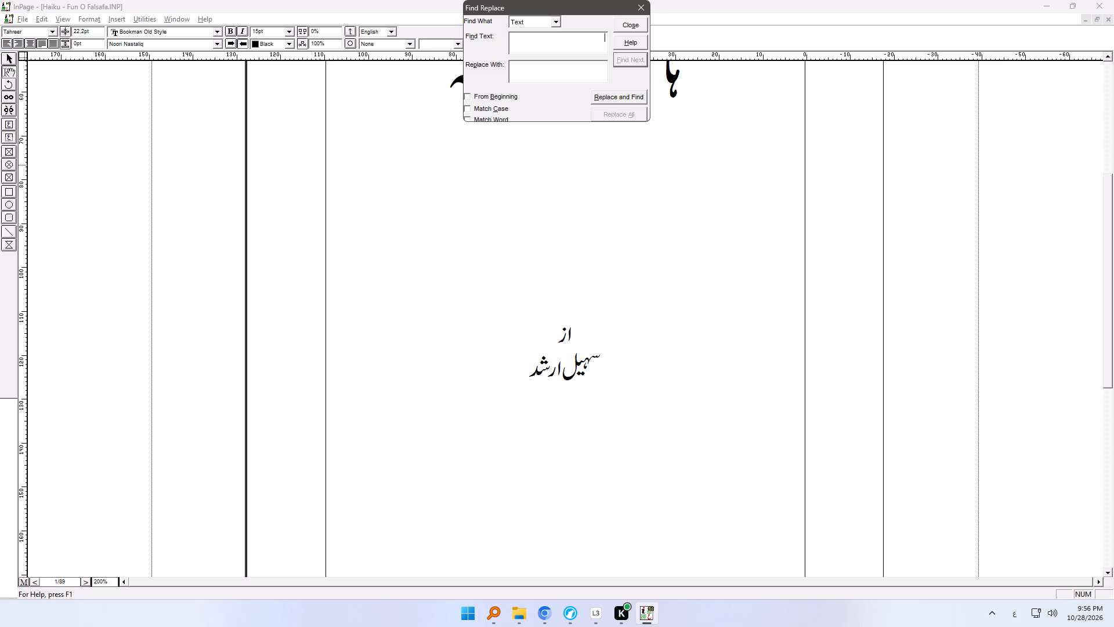
text(اسل)
text(ئے)
click(580, 67)
text(اس لیے)
click(636, 116)
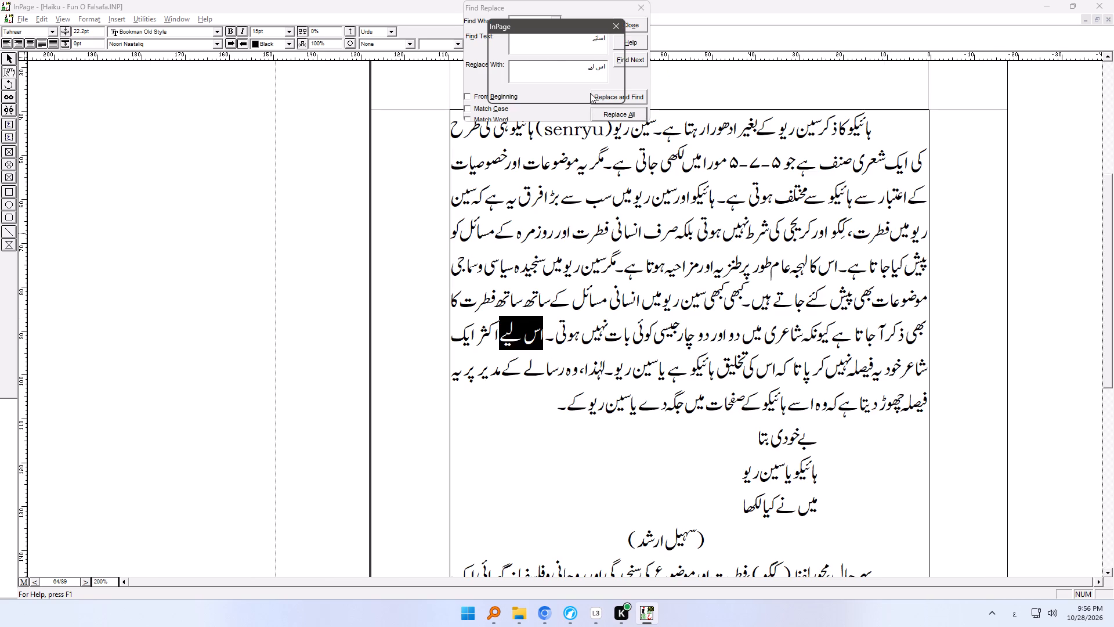
click(590, 93)
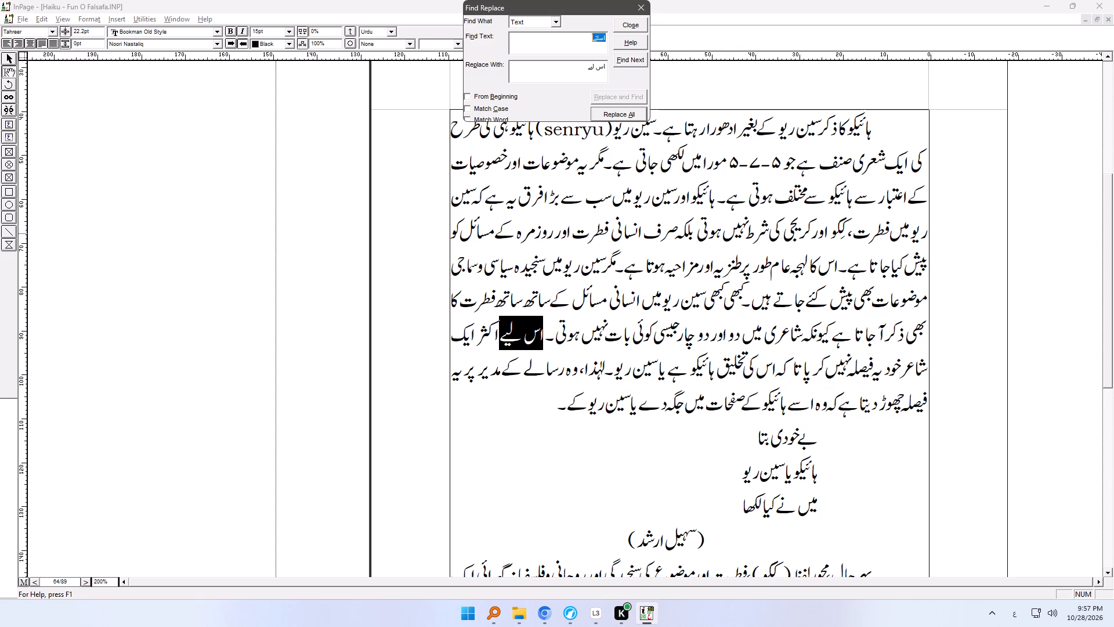
Replace every لئے with لیے, searching from the beginning of the book.
click(589, 41)
drag(589, 41, 623, 41)
text(لئے)
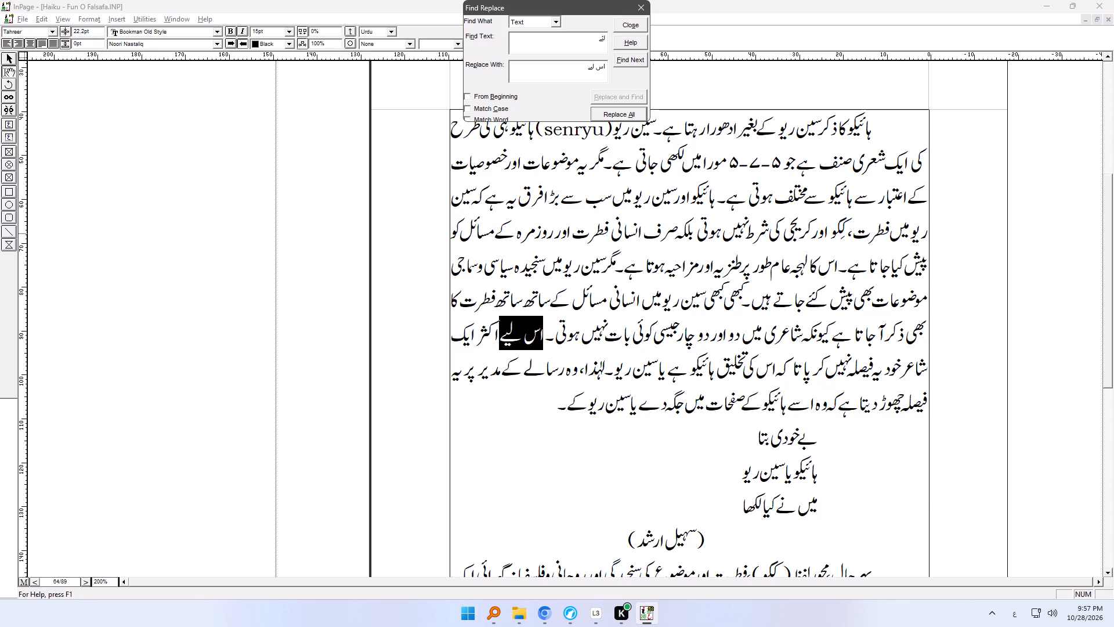
click(596, 69)
key(Left)
key(BackSpace)
key(BackSpace)
key(BackSpace)
key(BackSpace)
key(BackSpace)
key(BackSpace)
key(BackSpace)
key(BackSpace)
key(BackSpace)
key(BackSpace)
key(BackSpace)
click(581, 66)
key(BackSpace)
key(BackSpace)
text(یے)
click(510, 96)
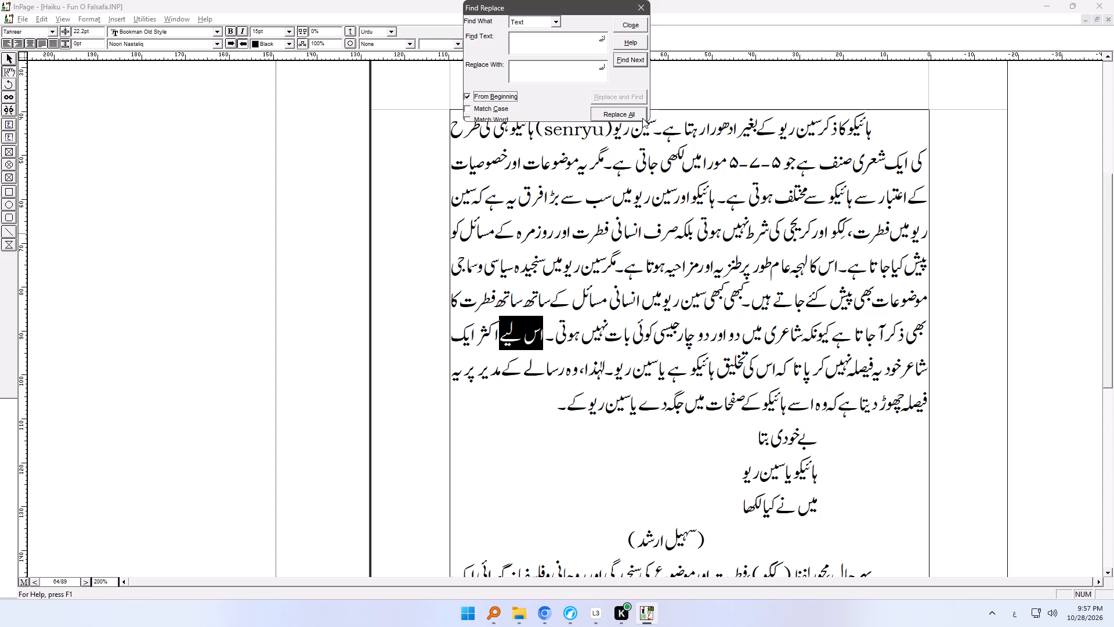
click(641, 114)
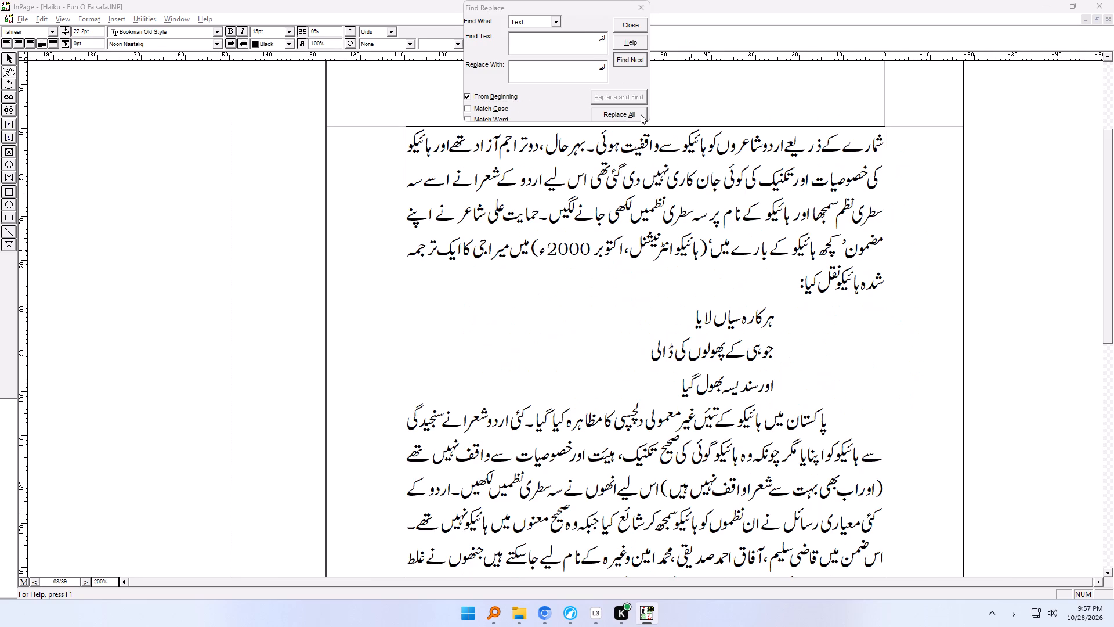
click(596, 90)
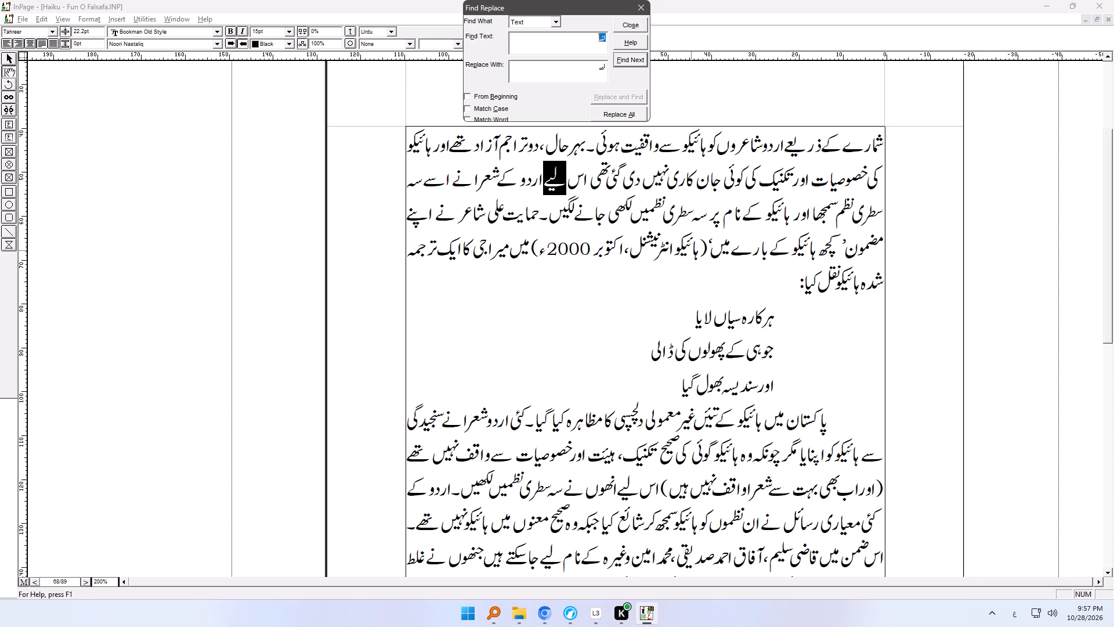
Replace every joined چونکہ with چوں کہ, searching from the beginning of the book.
click(587, 33)
drag(587, 37, 631, 37)
text(چونکہ)
drag(586, 66, 622, 67)
text(ں کہ)
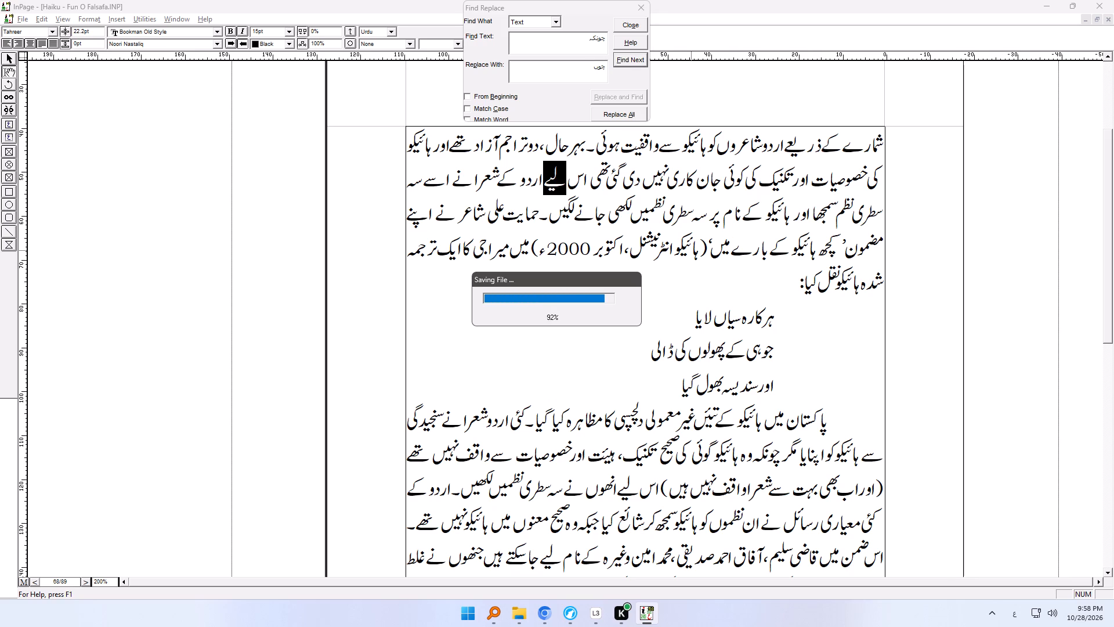
click(578, 66)
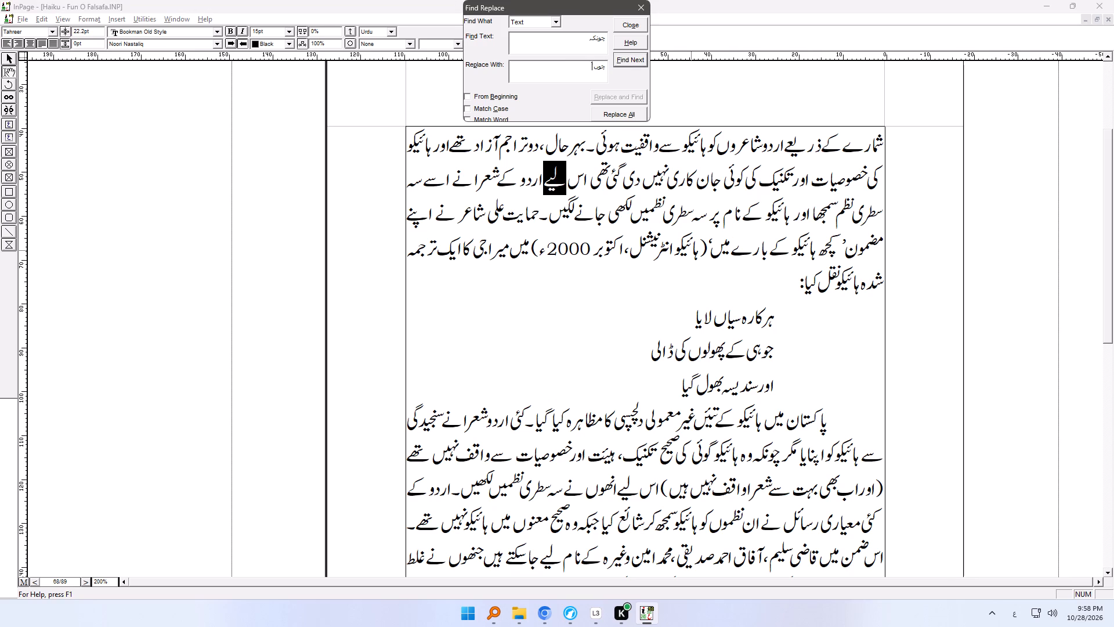
text(کہ)
click(516, 99)
click(609, 110)
click(585, 88)
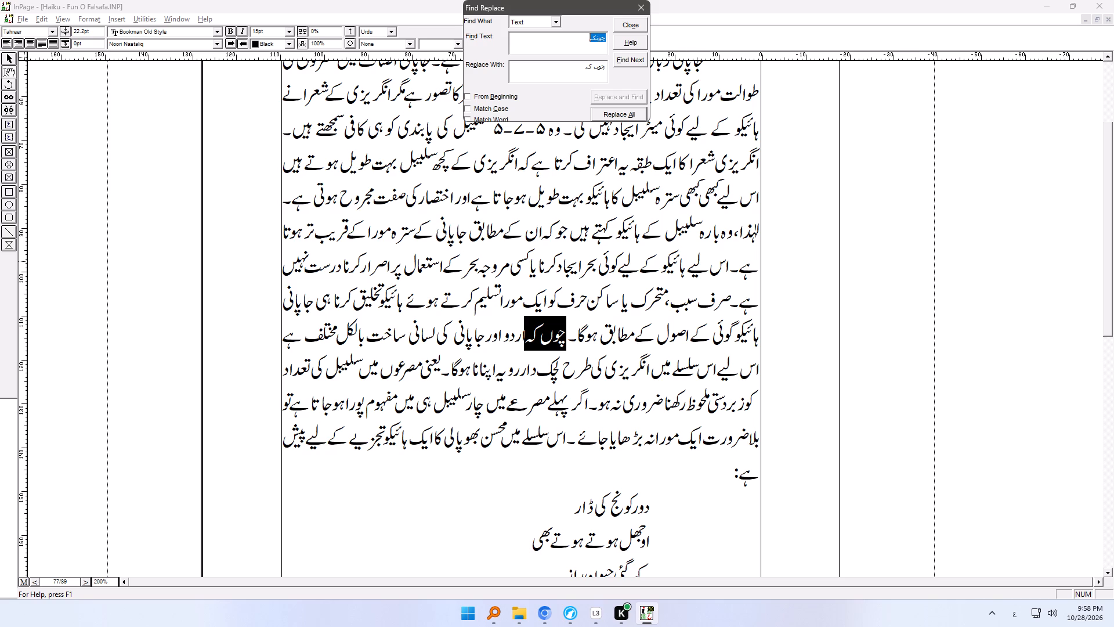
On page 77, set the character spacing to -1% from یعنی مصرعوں through the paragraph's end at پیش ہے.
click(649, 228)
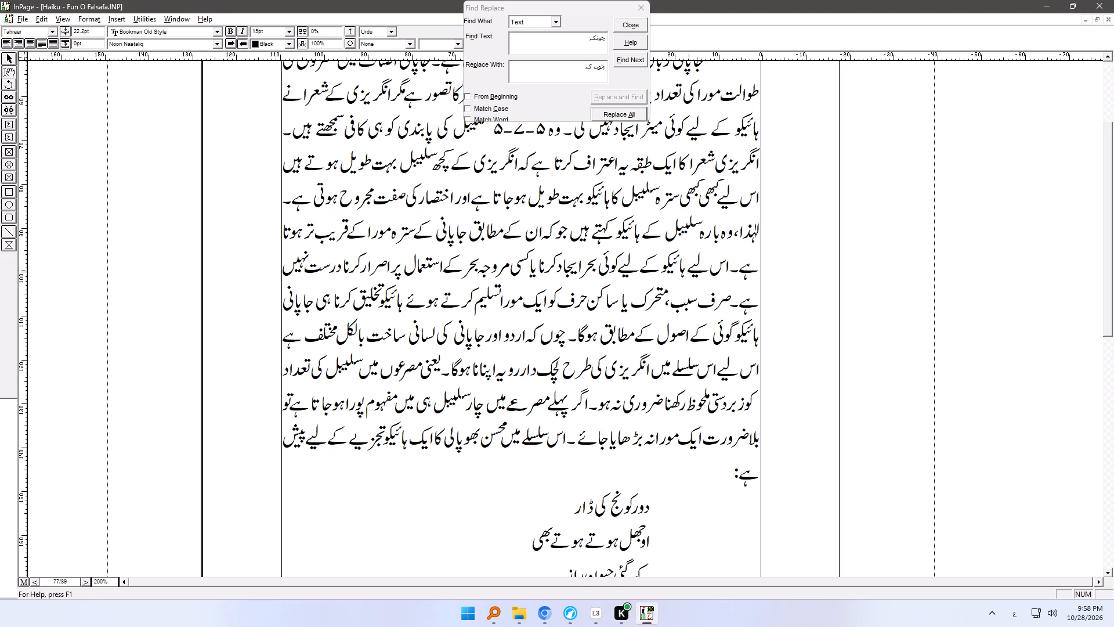
ctrl+right_drag(664, 451, 638, 218)
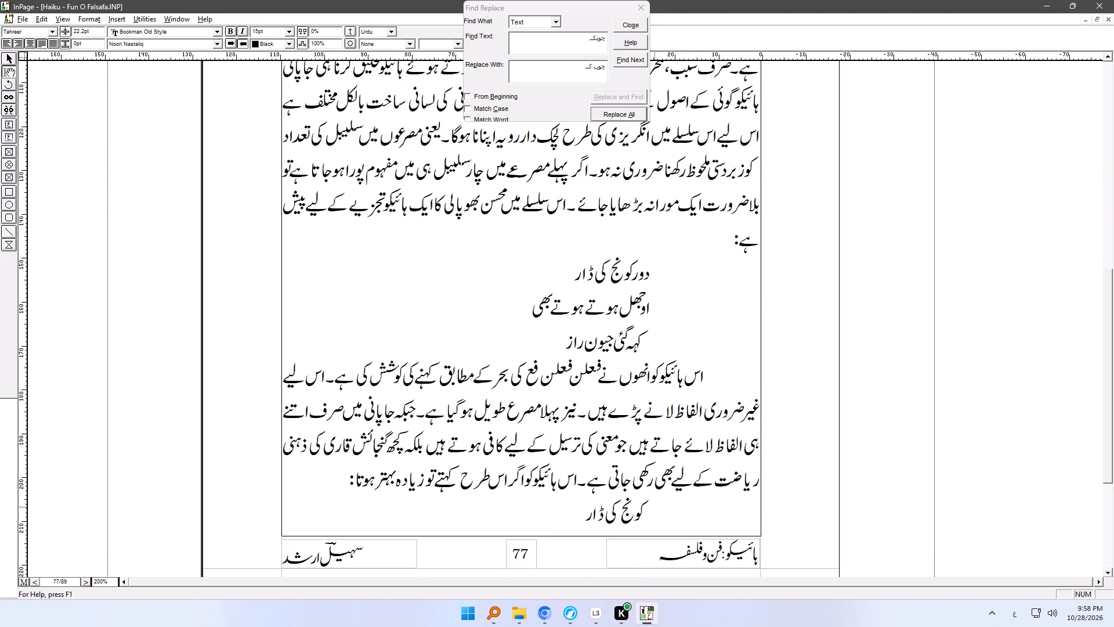
click(673, 506)
key(Down)
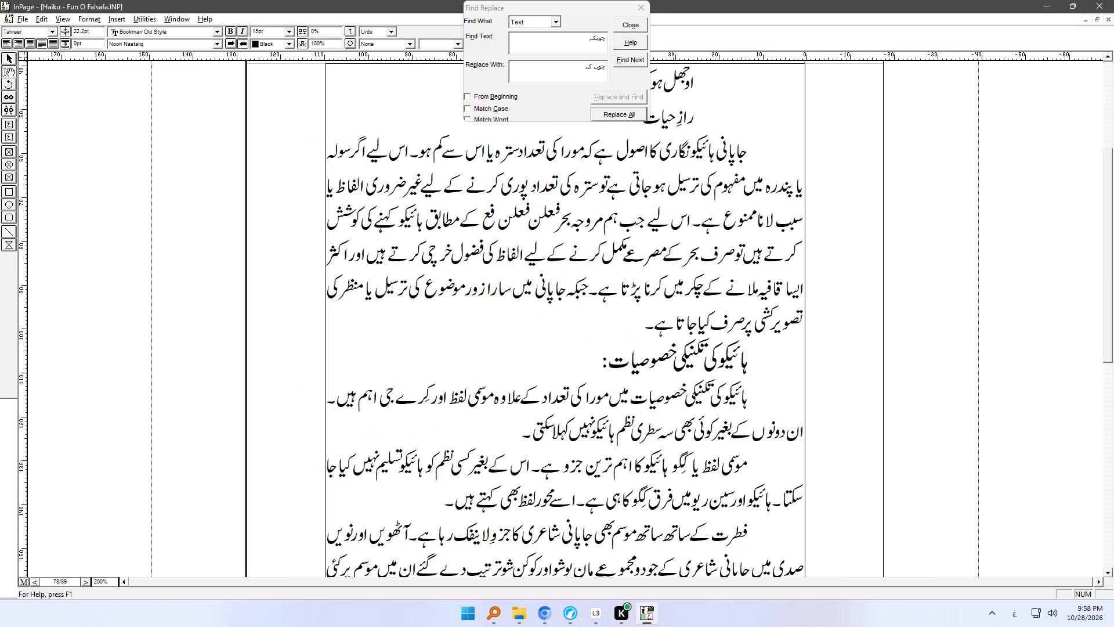
key(Up)
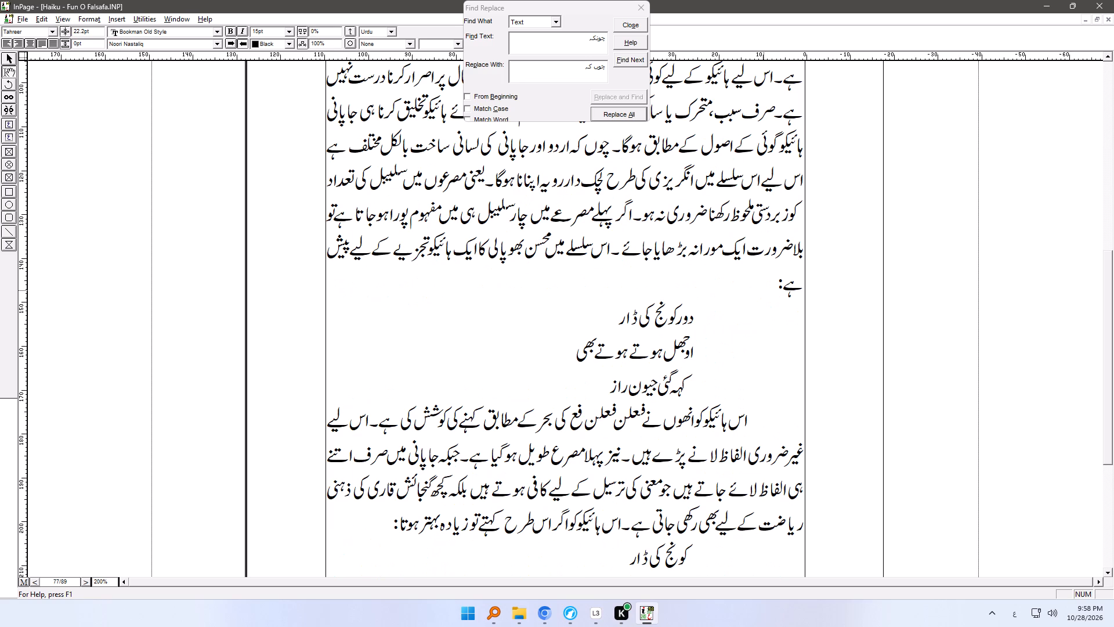
click(762, 288)
shift+click(487, 181)
drag(319, 30, 296, 39)
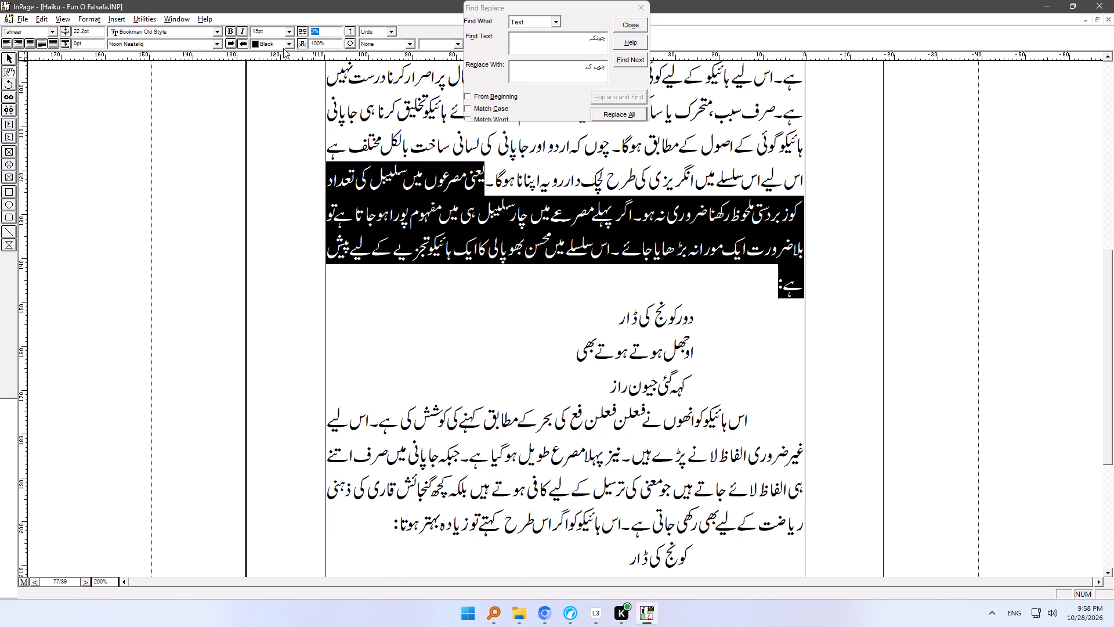
text(-1)
key(Return)
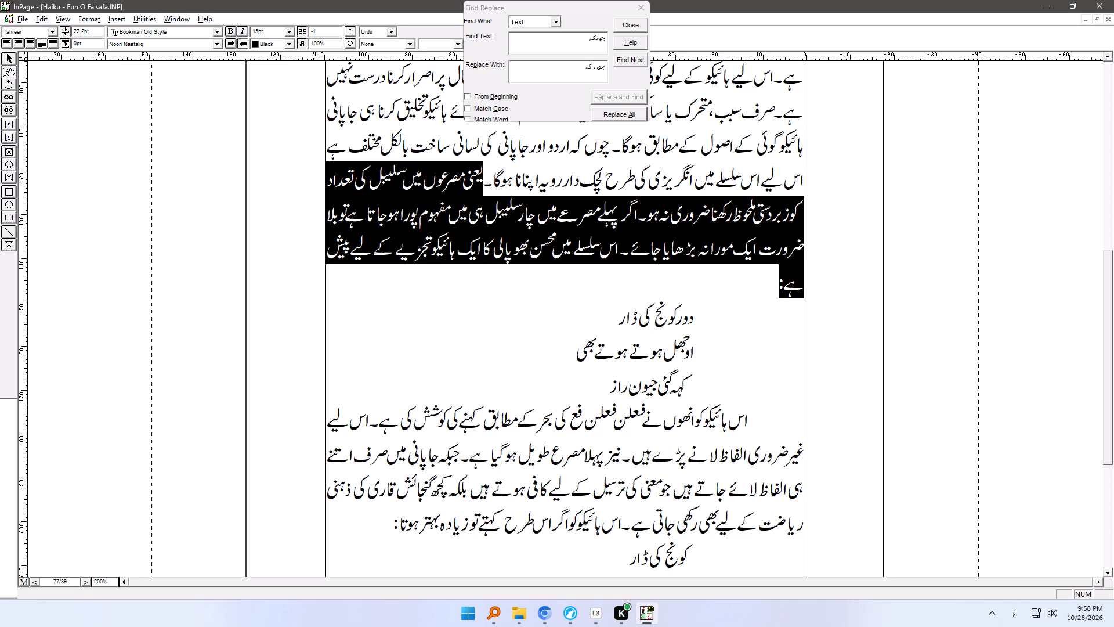
Extend the -1% character spacing on page 77 to the text from اس لیے کبھی کبھی through پیش ہے.
ctrl+right_drag(487, 189, 462, 423)
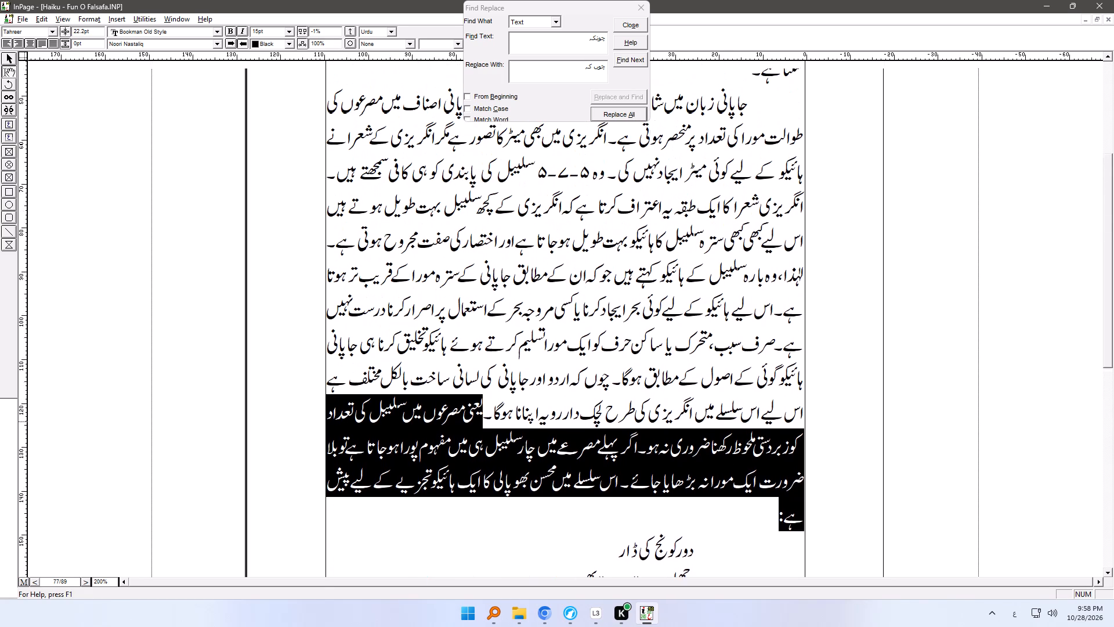
ctrl+right_drag(462, 423, 462, 467)
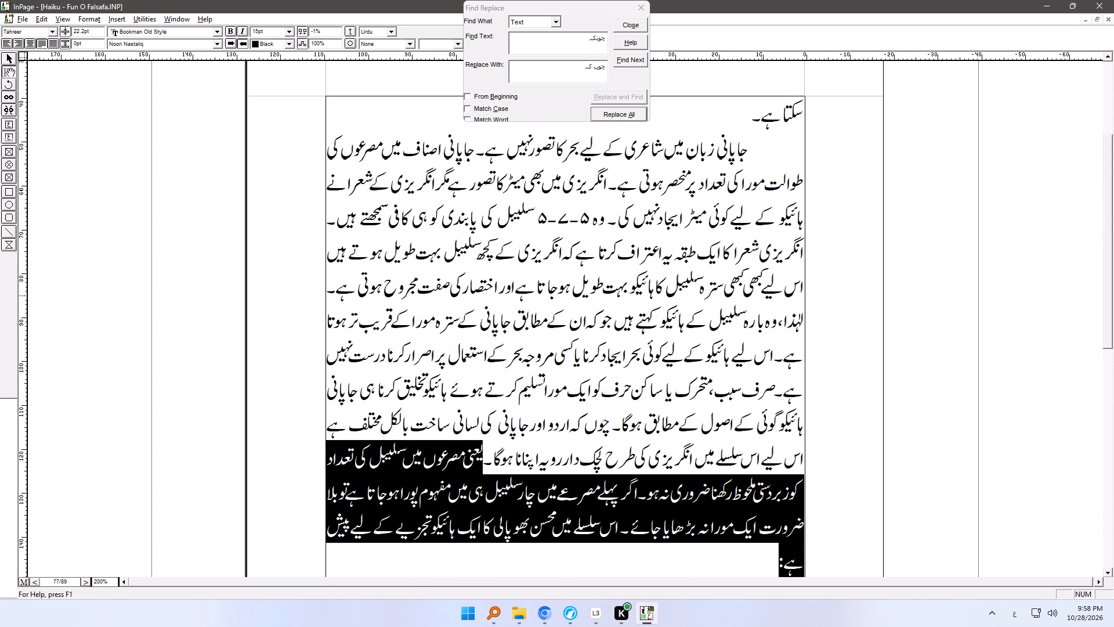
shift+click(804, 285)
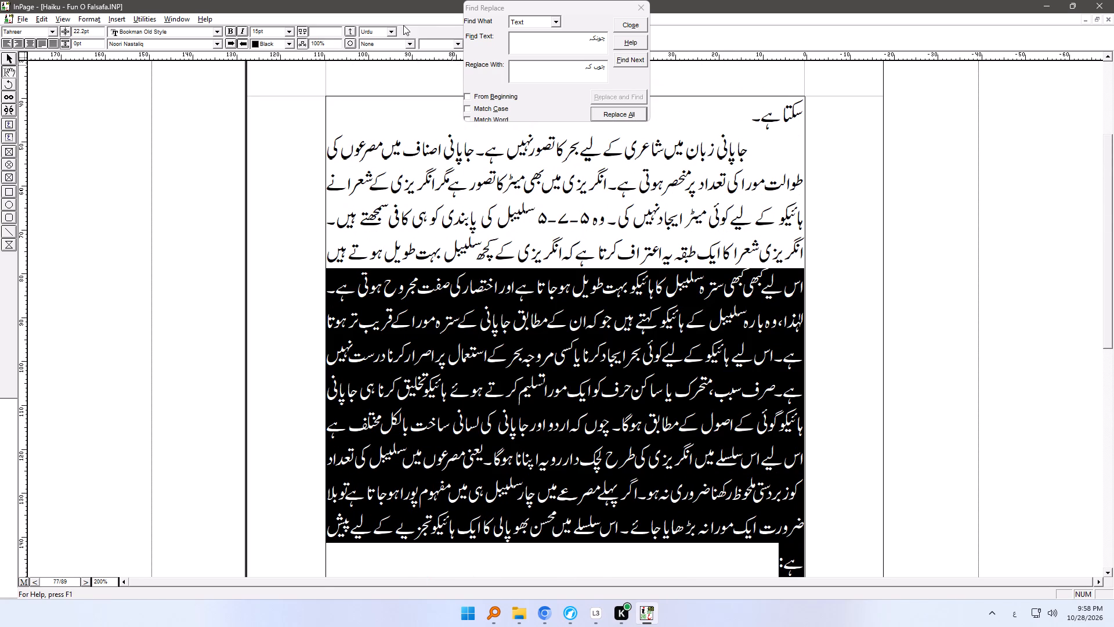
click(323, 30)
text(-1)
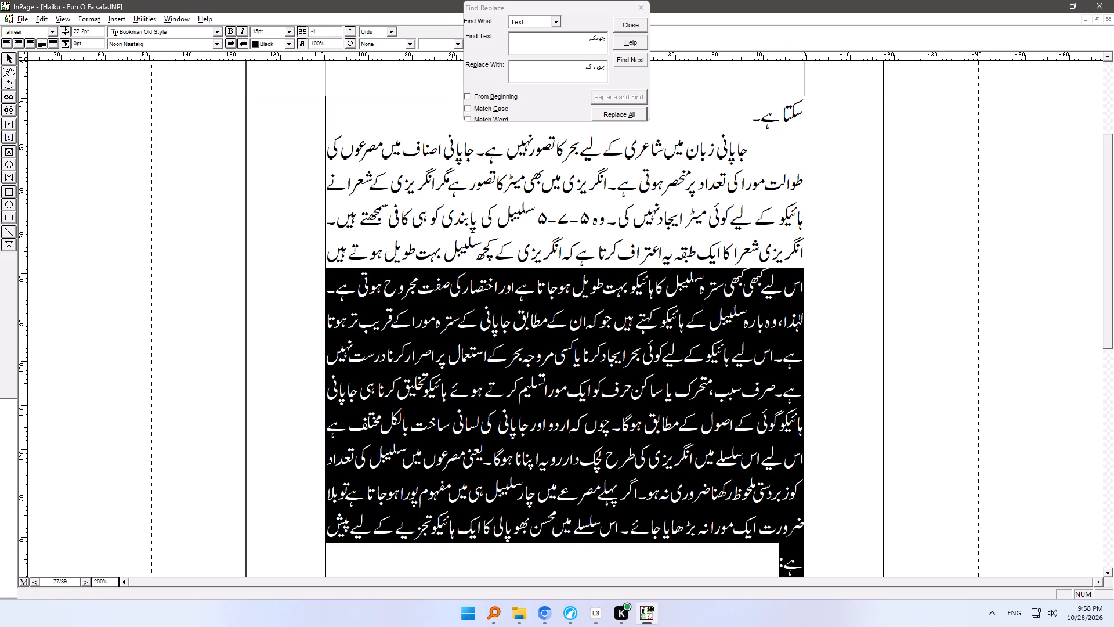
key(Return)
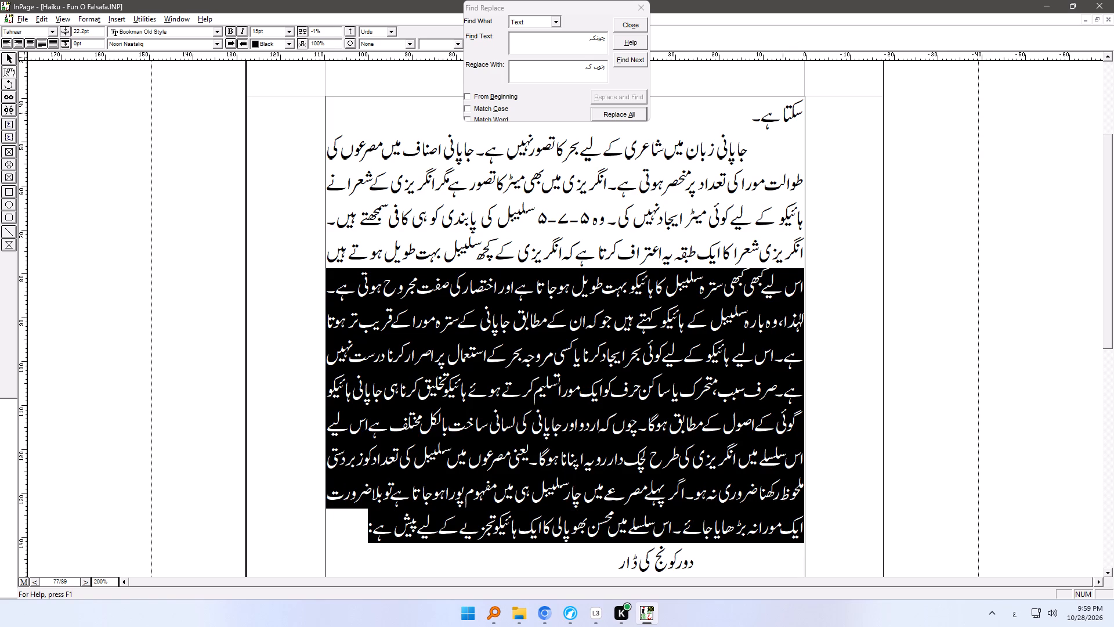
Set the character spacing to -1% from لہٰذا، اردو کے ہائیکو on page 76 through سکتا ہے at the top of page 77.
click(783, 113)
click(737, 110)
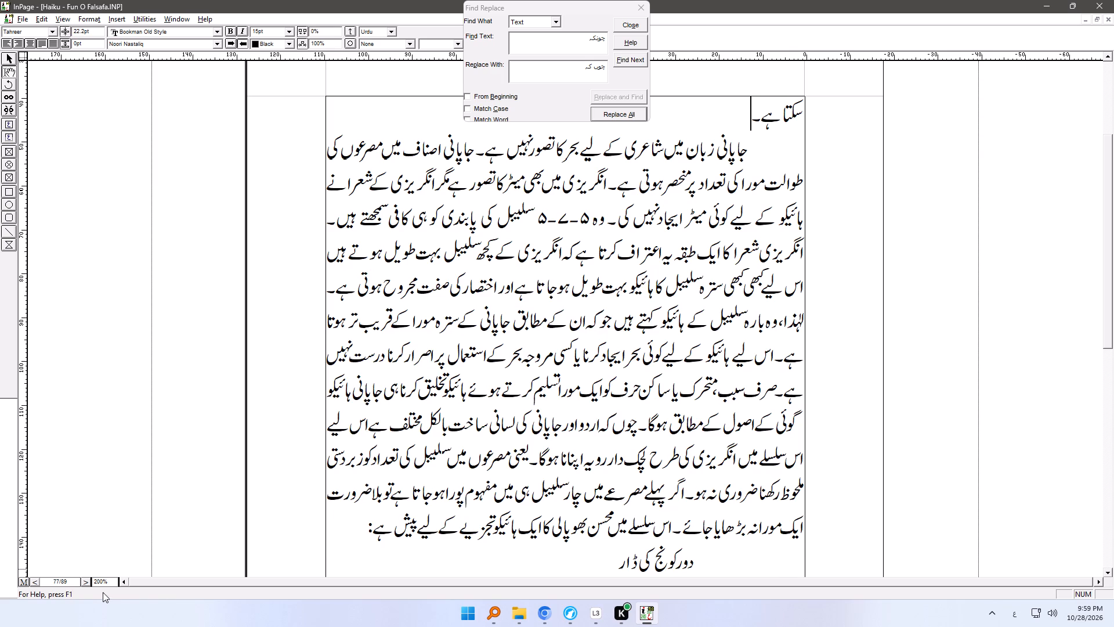
click(89, 582)
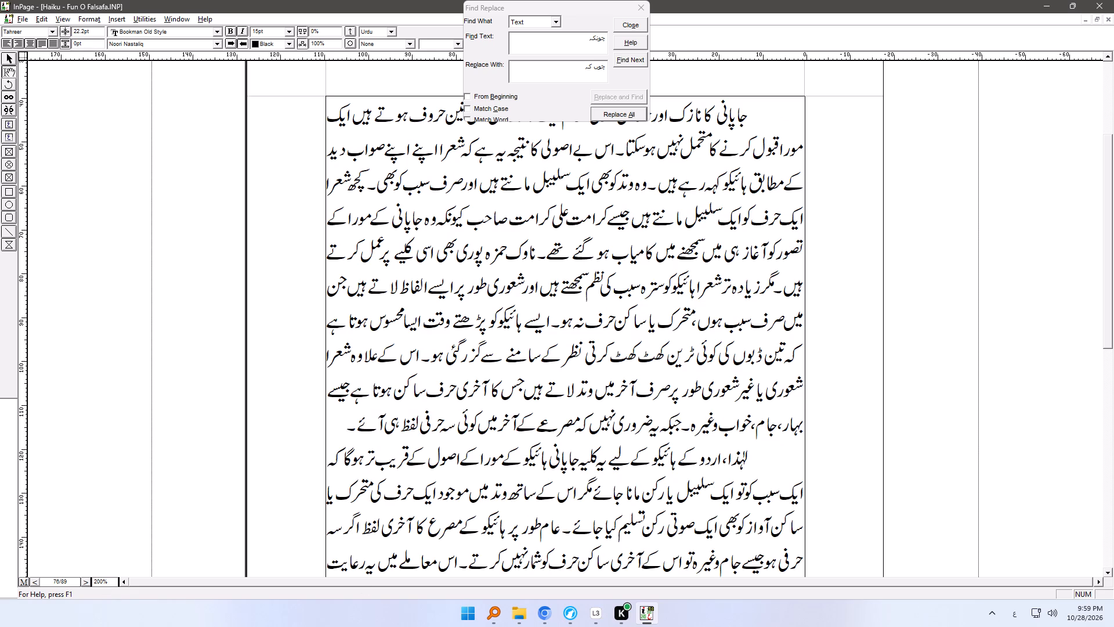
shift+click(757, 453)
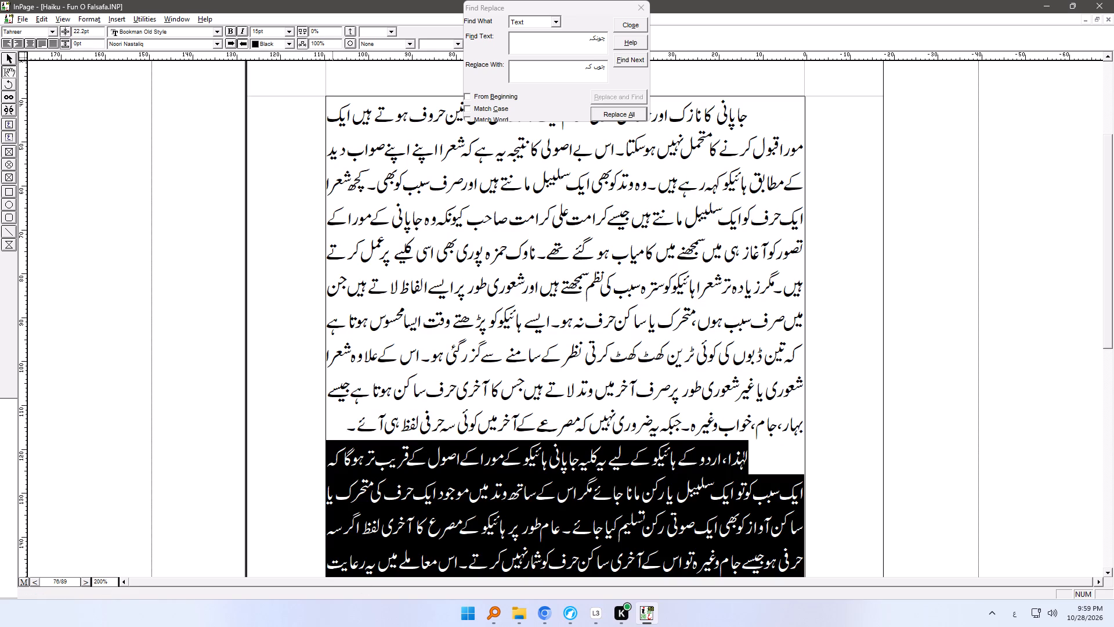
click(267, 30)
click(327, 31)
drag(327, 31, 283, 38)
text(-1)
key(Return)
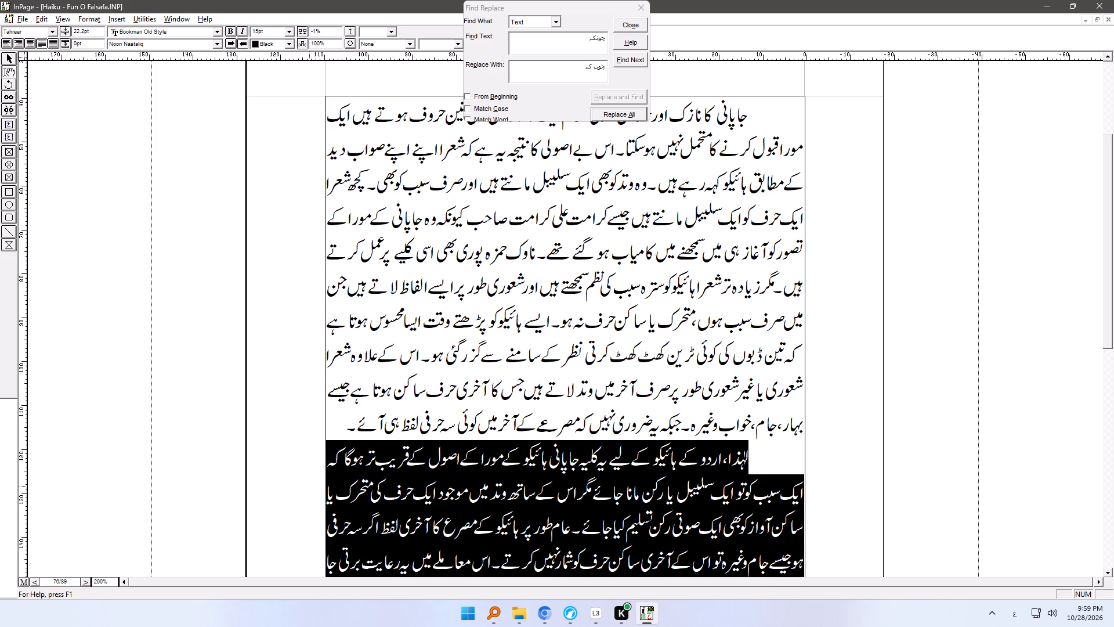
Review the text flow and line breaks across pages 76 and 77.
key(Down)
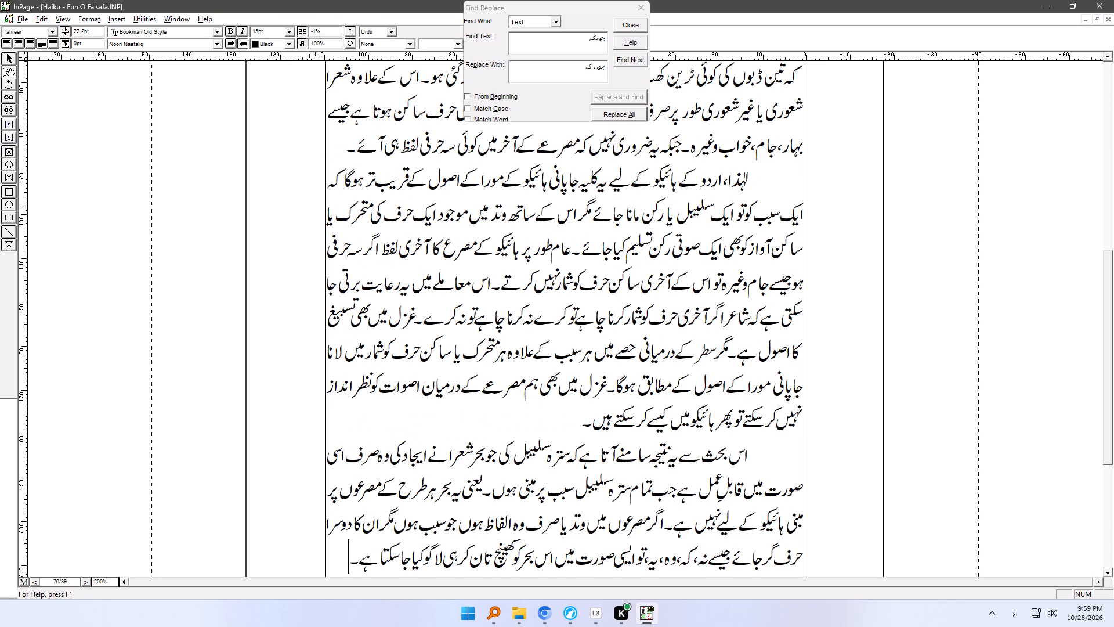
key(Down)
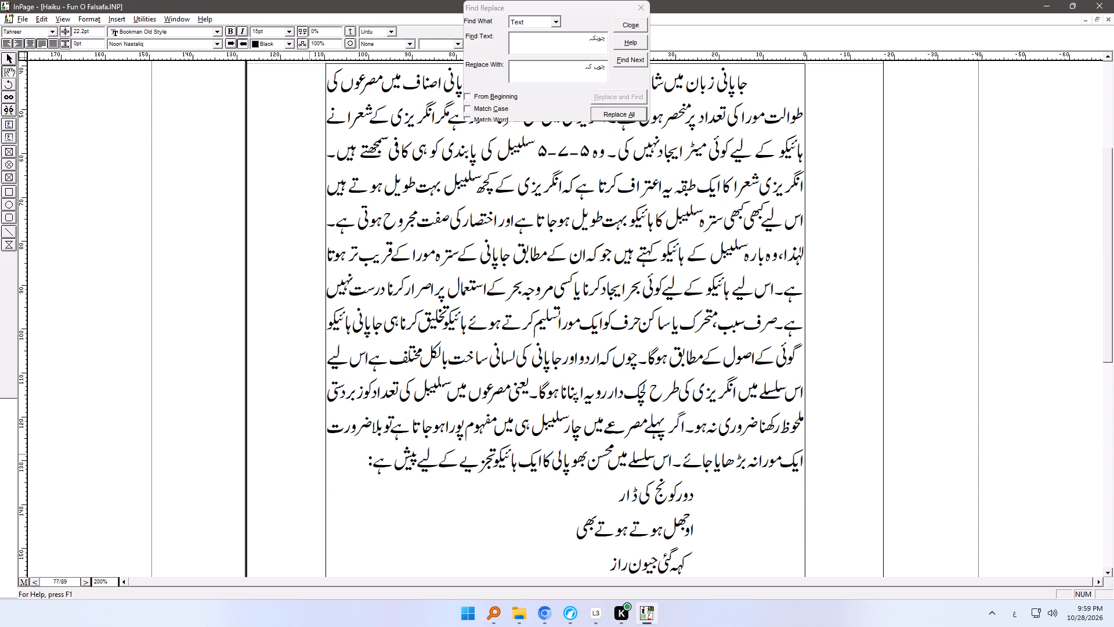
key(Down)
key(Up)
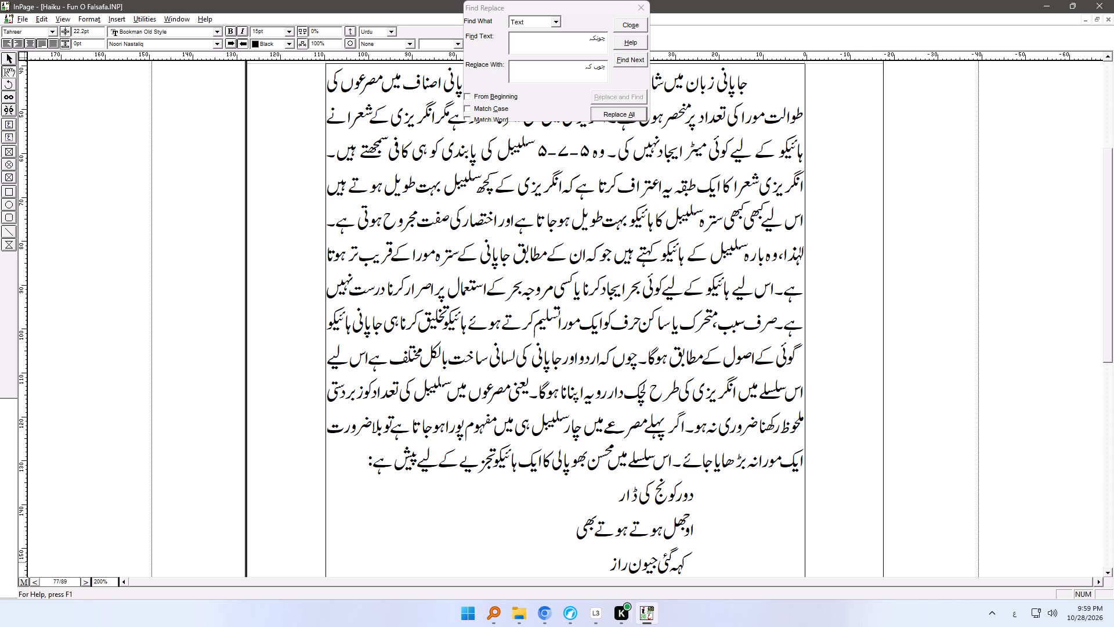
ctrl+right_drag(611, 383, 618, 592)
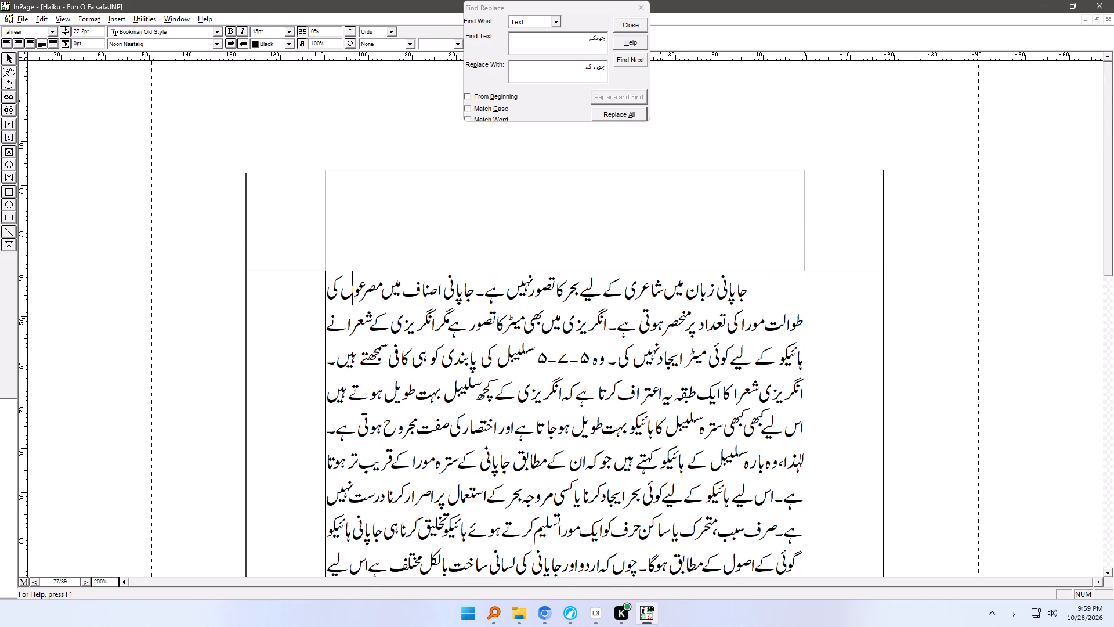
key(Up)
key(Up)
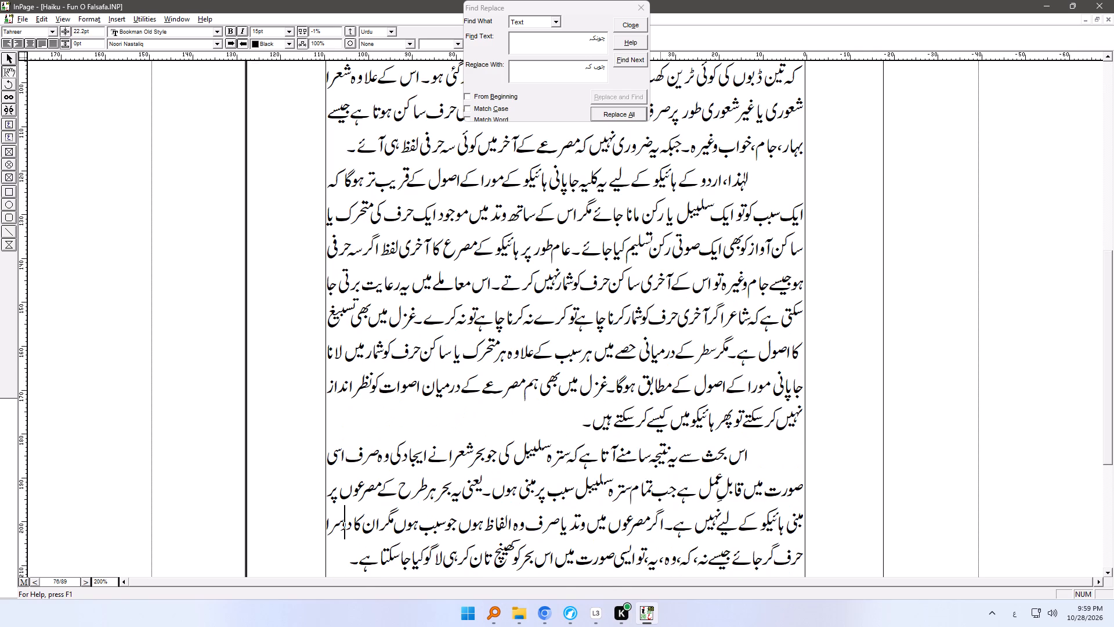
ctrl+right_drag(658, 201, 655, 438)
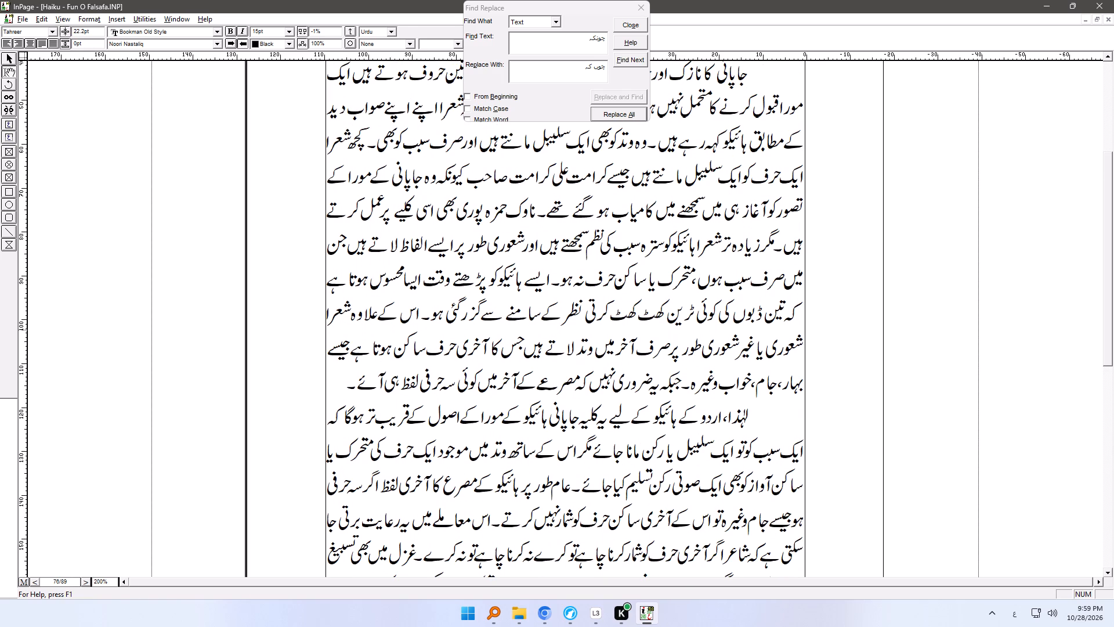
ctrl+right_drag(648, 255, 646, 415)
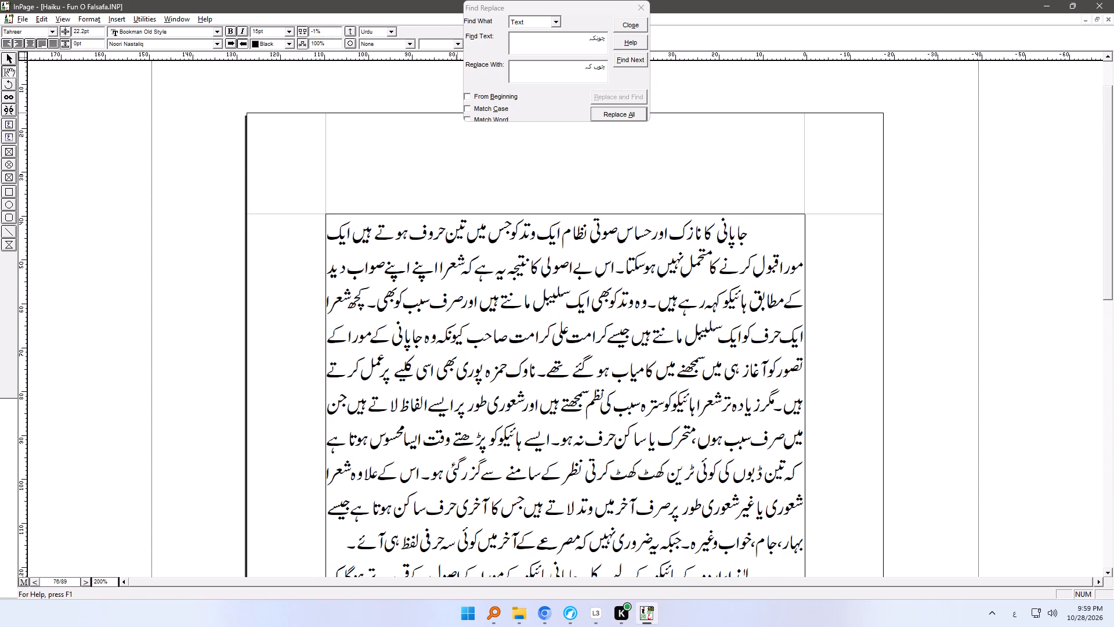
Clear both find and replace texts and search for ہائیکو جن from the beginning of the book.
drag(554, 75, 638, 71)
key(BackSpace)
drag(574, 41, 574, 41)
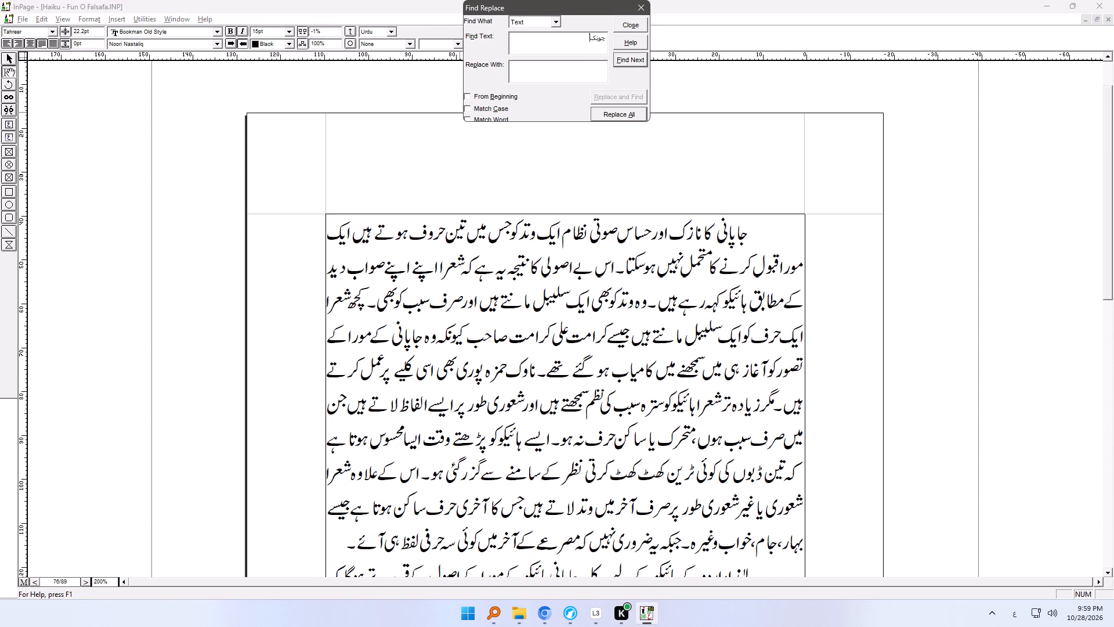
drag(574, 41, 640, 41)
key(BackSpace)
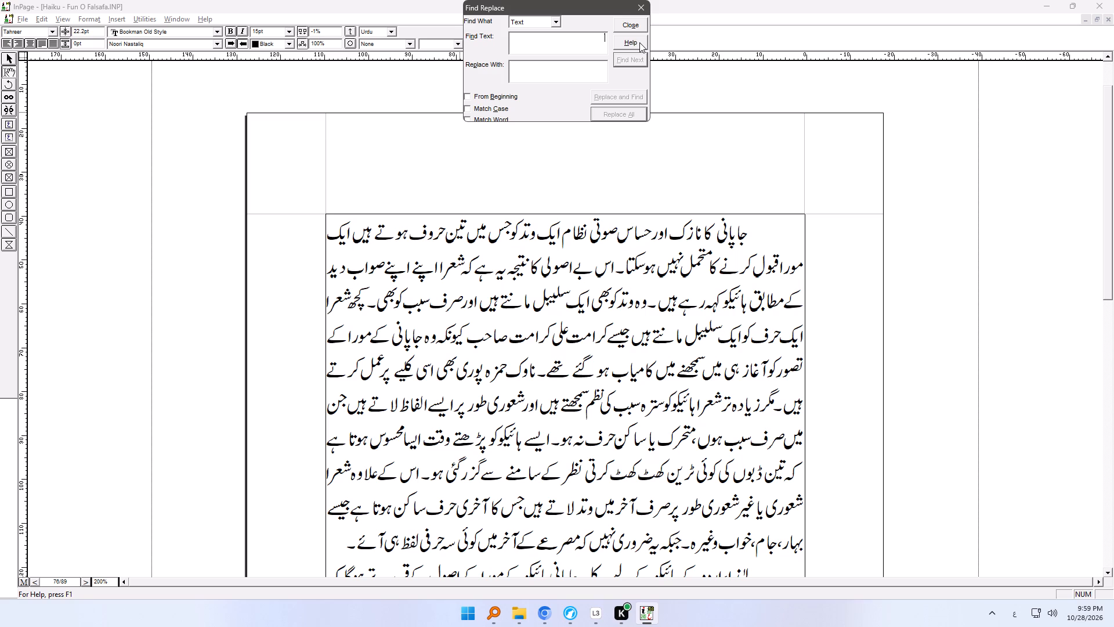
text(ہائیکو)
key(space)
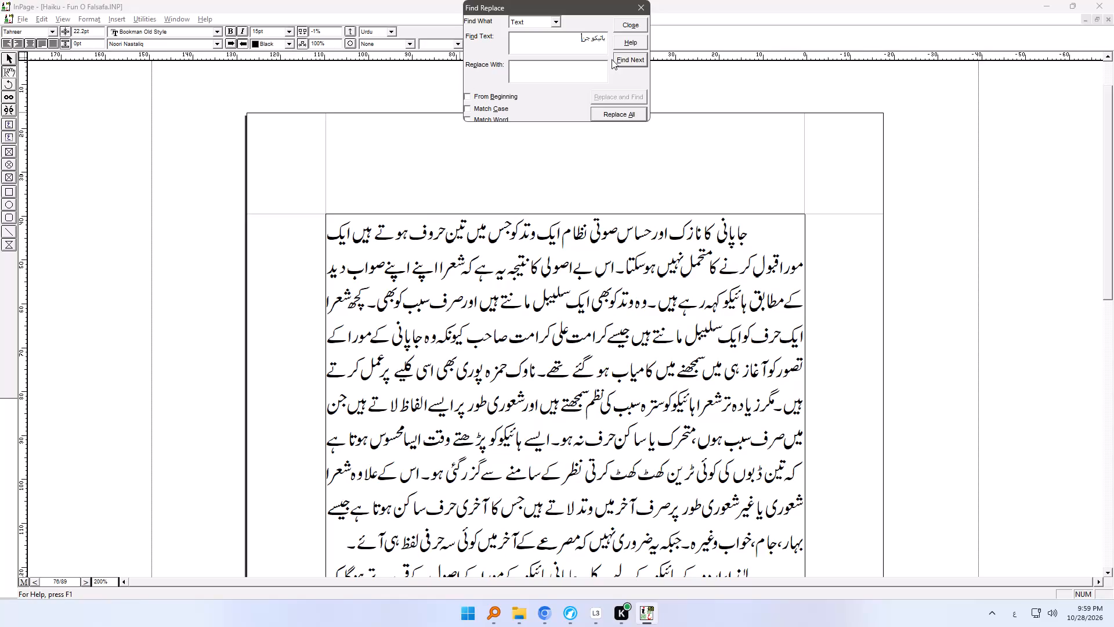
click(505, 97)
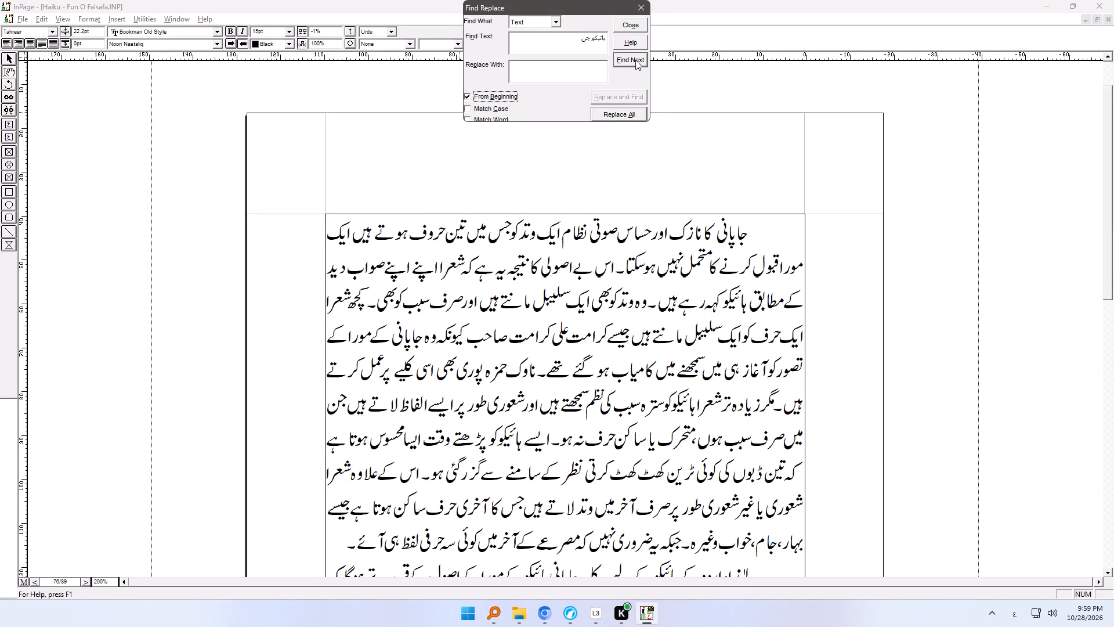
click(635, 60)
click(597, 87)
Change the search term to ہائیکو جِن with a zer and search again from the beginning.
click(565, 44)
key(BackSpace)
text(ِن)
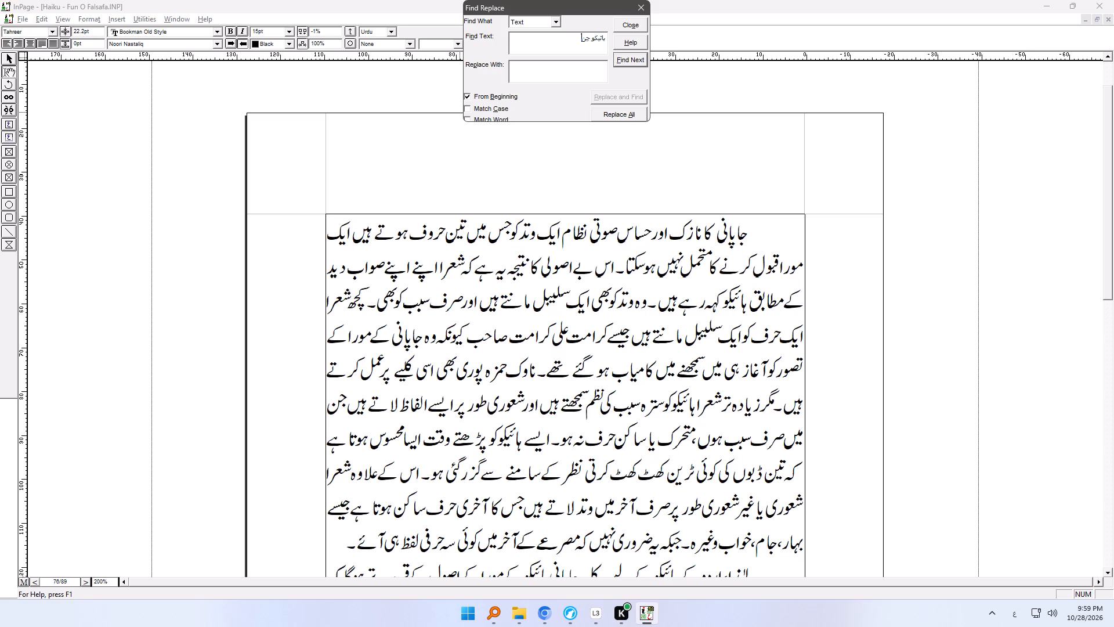
click(631, 63)
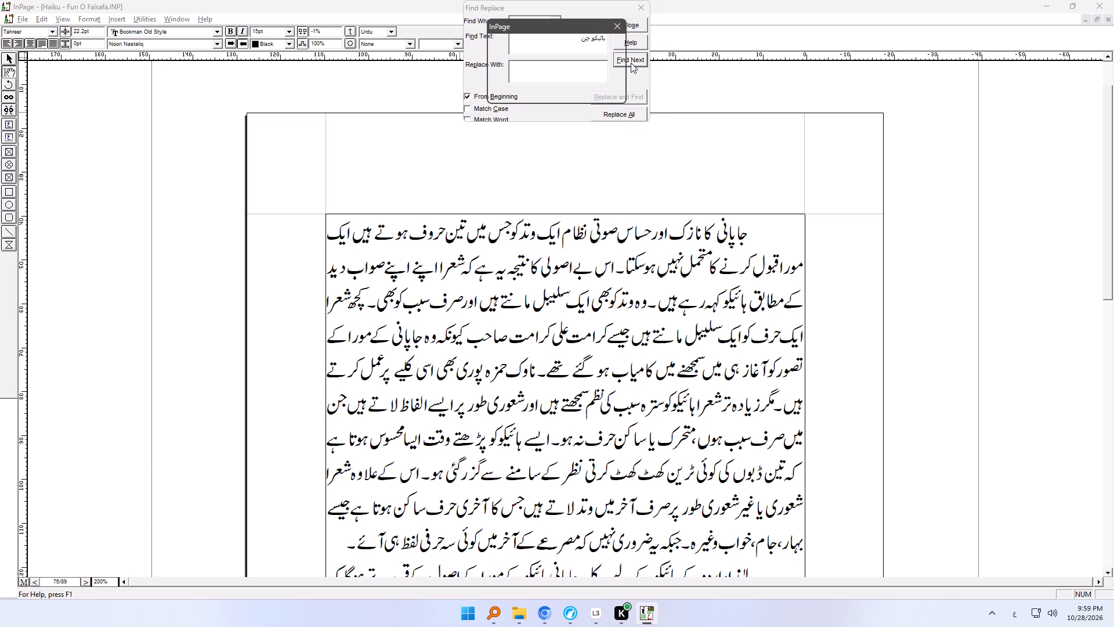
click(595, 98)
Clear the search term ہائیکو جِن from the find text.
click(577, 36)
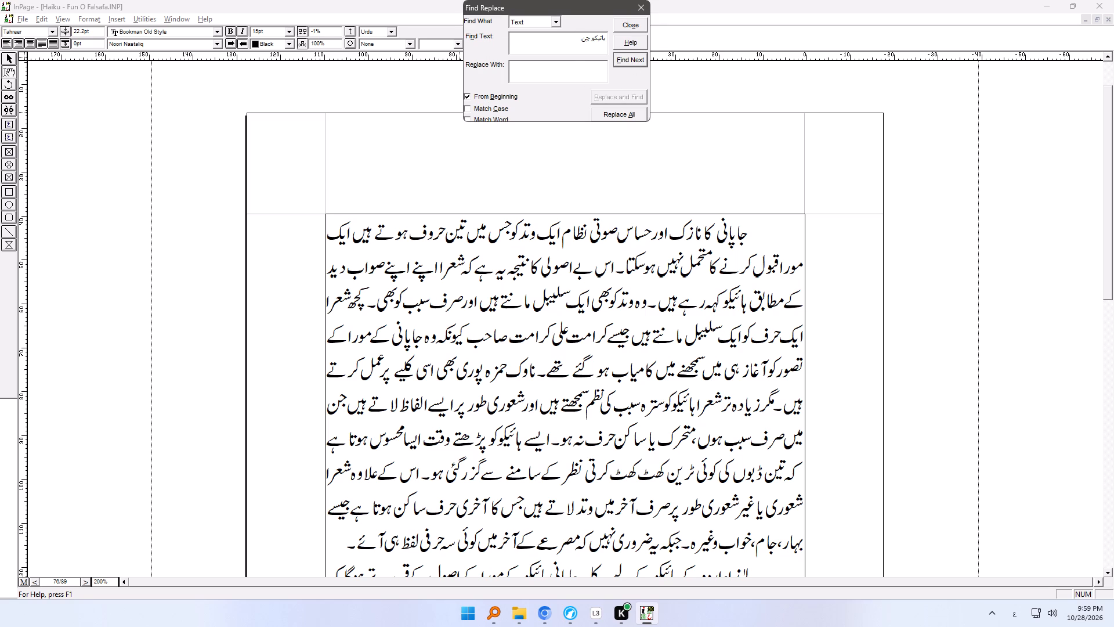
key(BackSpace)
key(BackSpace)
key(BackSpace)
key(BackSpace)
key(BackSpace)
key(BackSpace)
key(BackSpace)
key(BackSpace)
key(BackSpace)
key(BackSpace)
key(BackSpace)
key(BackSpace)
key(BackSpace)
key(BackSpace)
key(BackSpace)
key(BackSpace)
key(BackSpace)
key(BackSpace)
key(BackSpace)
key(BackSpace)
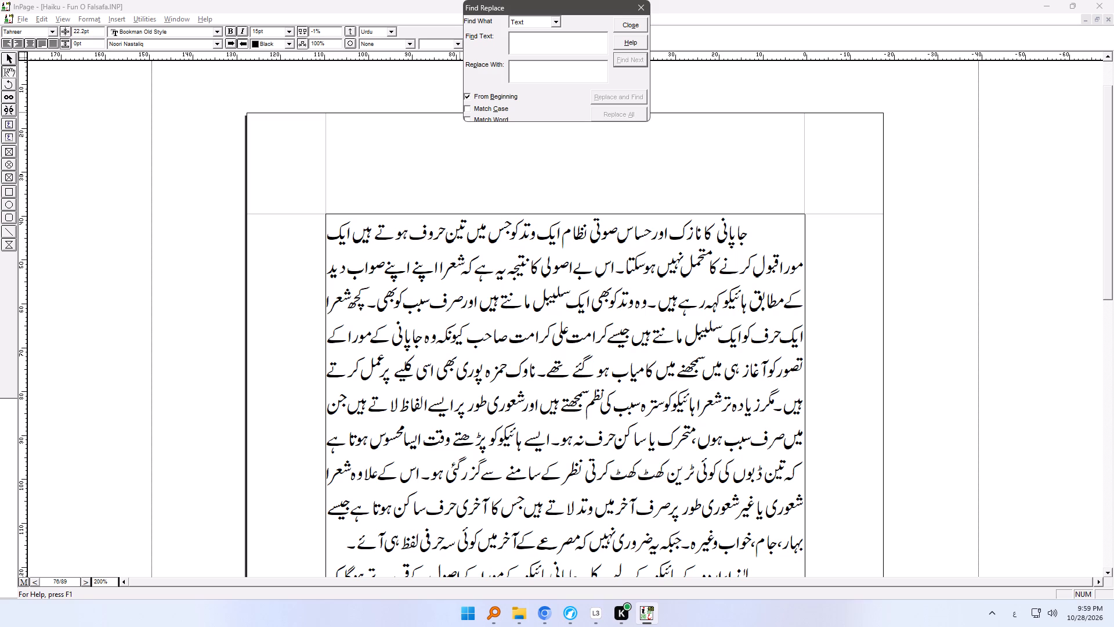
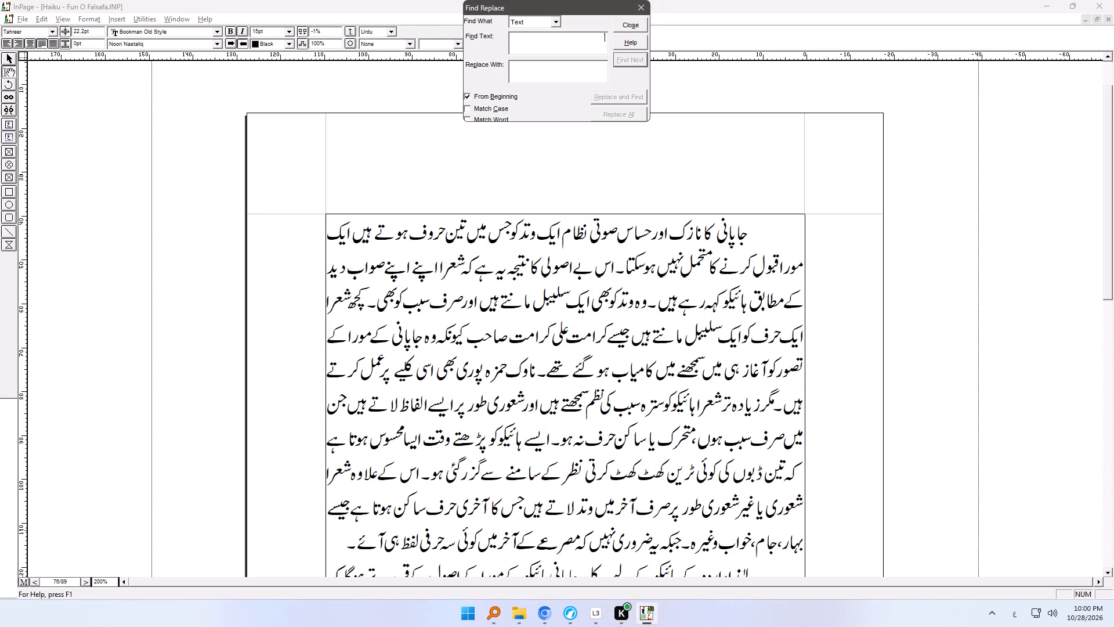
Remove the space between جا and سکتی in the paragraph on page 76 that begins with لہٰذا، اردو کے ہائیکو.
ctrl+right_drag(613, 539, 596, 347)
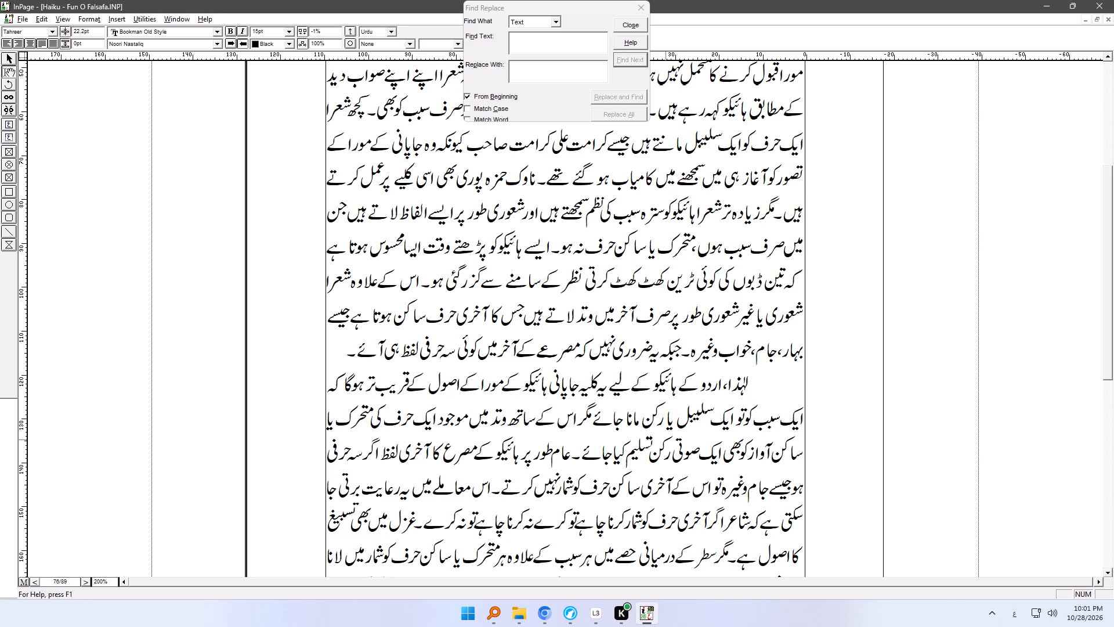
ctrl+right_drag(665, 439, 664, 363)
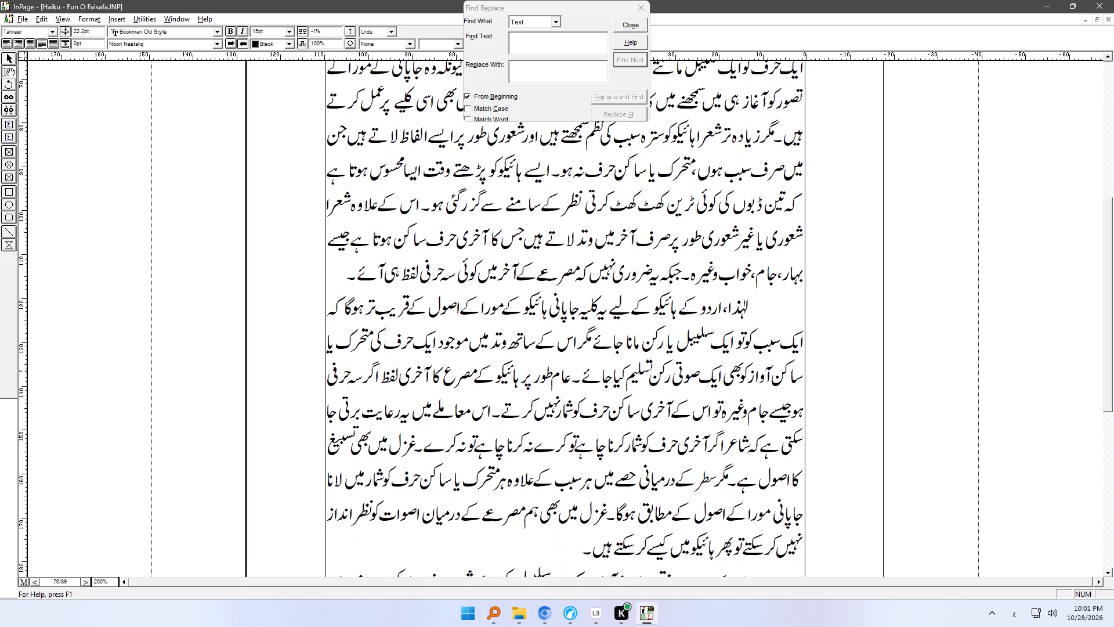
click(801, 442)
key(BackSpace)
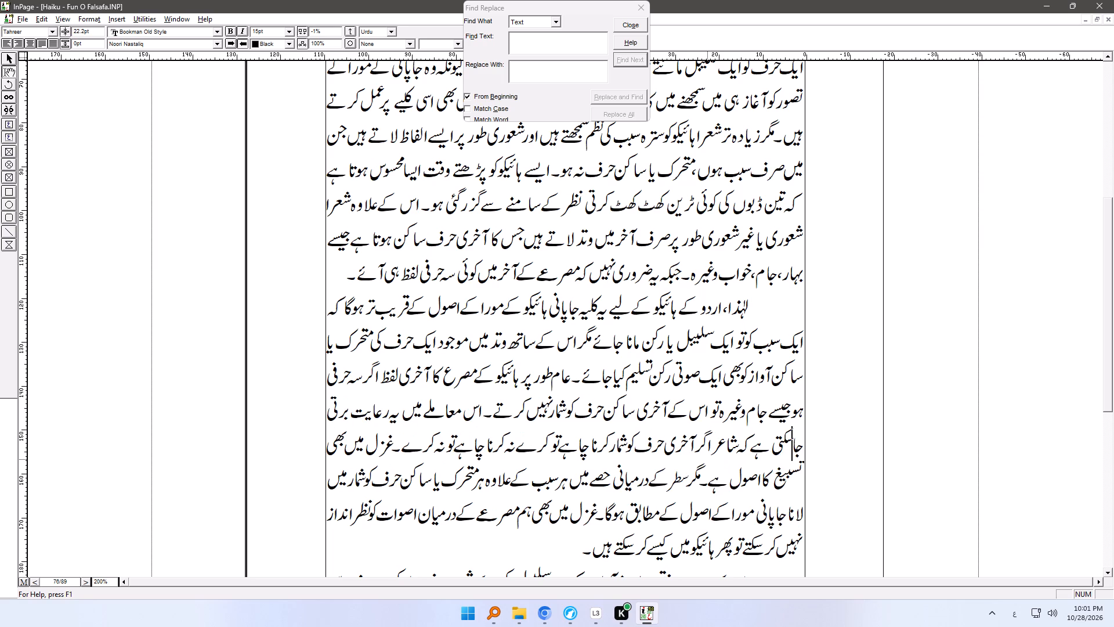
Review the rest of page 76 and the text of page 75 for spelling and spacing.
ctrl+right_drag(692, 505, 696, 321)
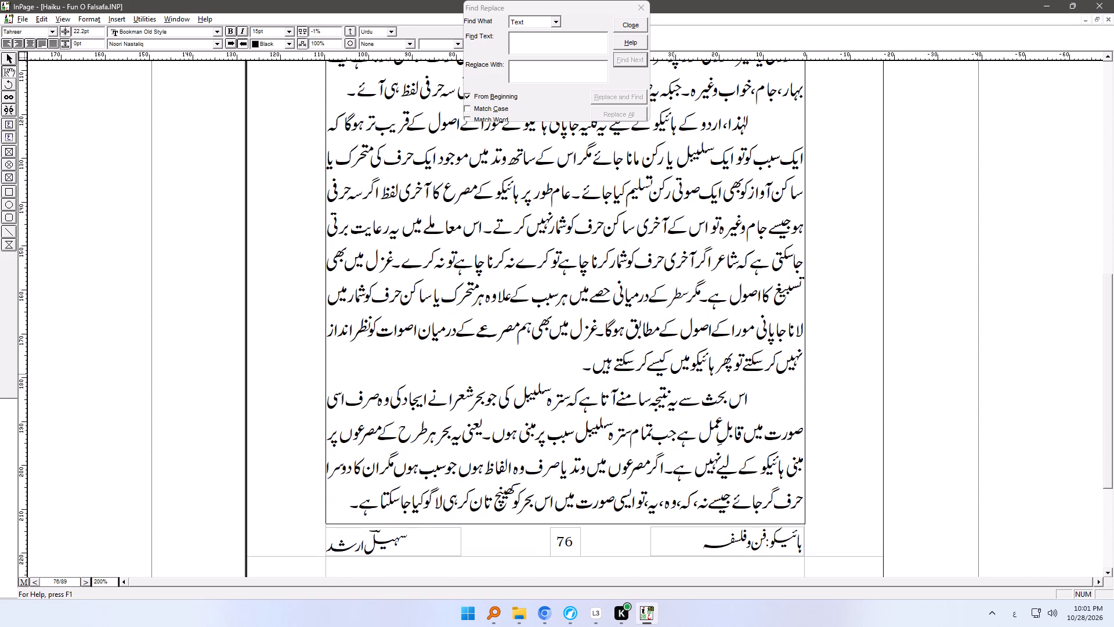
ctrl+right_drag(655, 259, 655, 272)
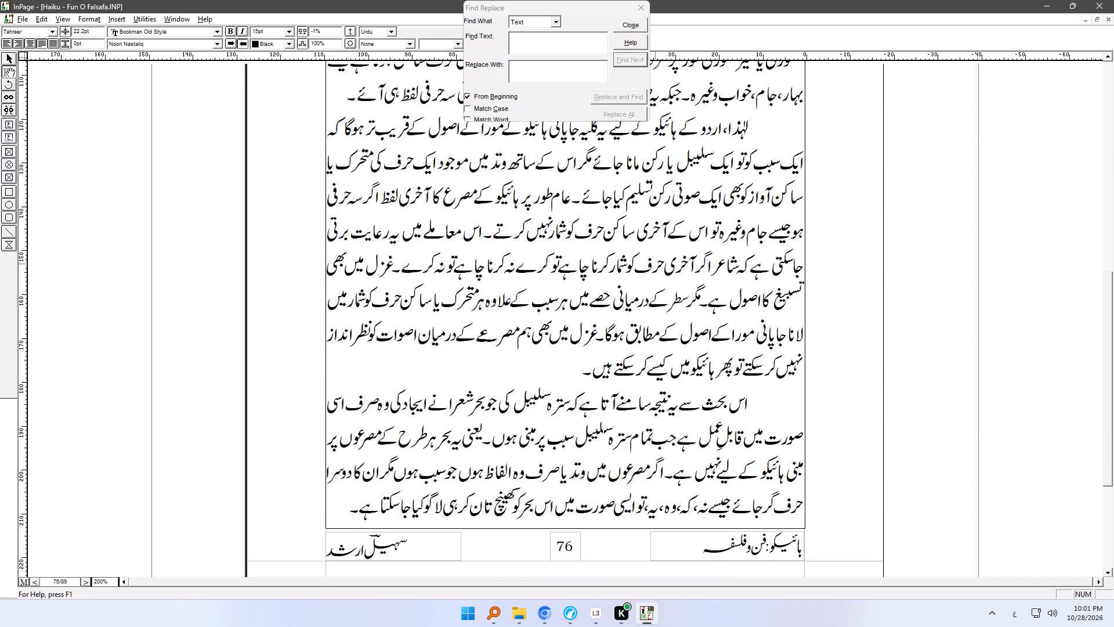
ctrl+right_drag(655, 272, 660, 539)
ctrl+right_drag(660, 269, 660, 504)
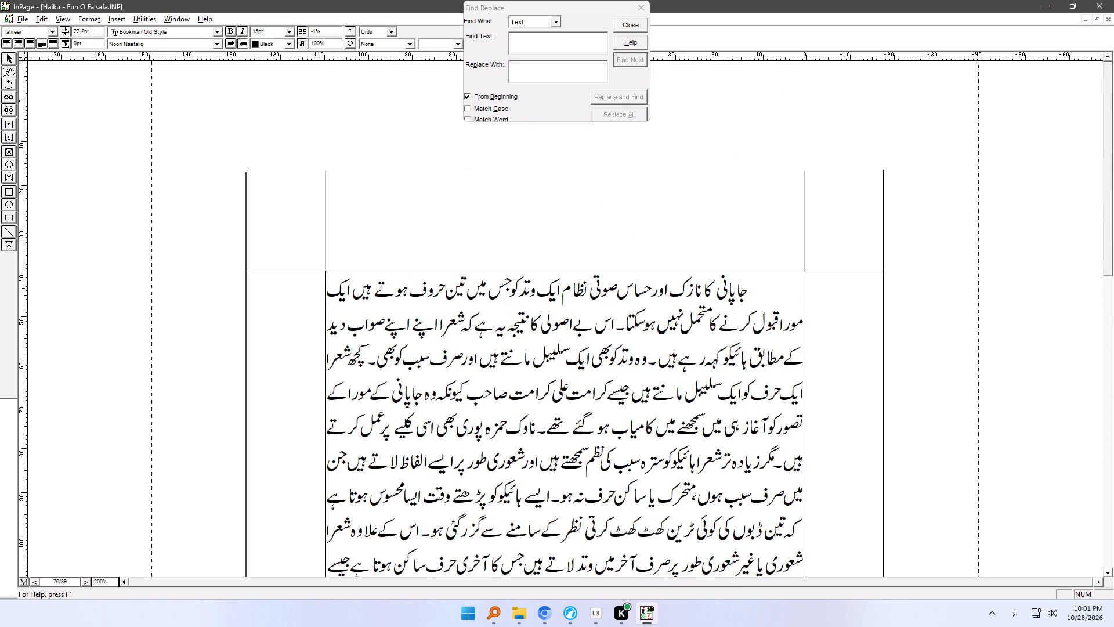
click(756, 288)
key(Up)
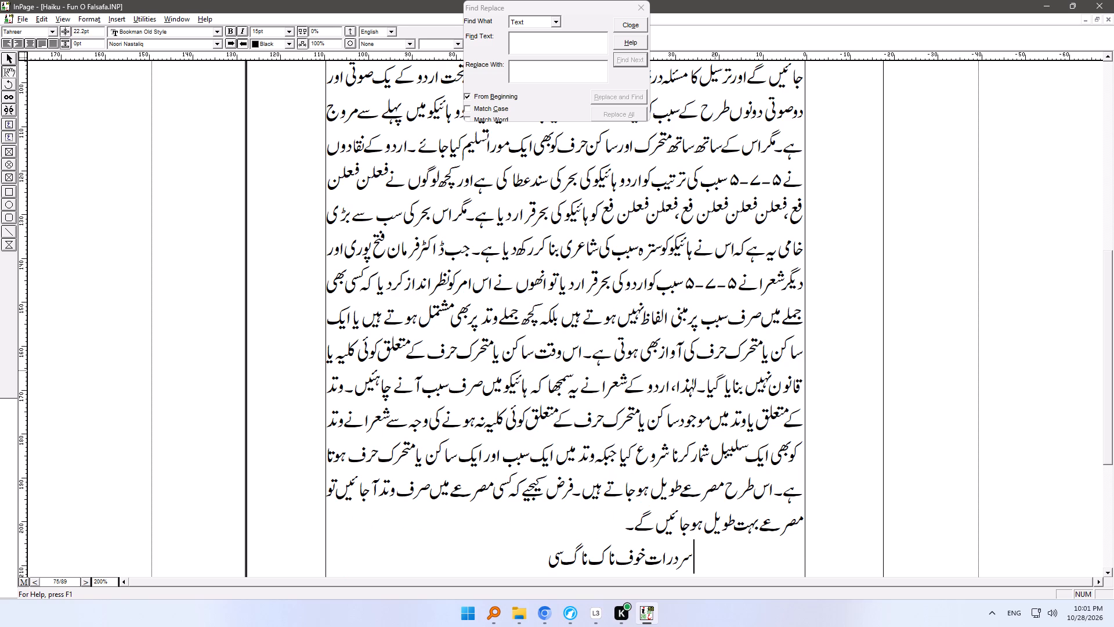
ctrl+right_drag(671, 334, 671, 412)
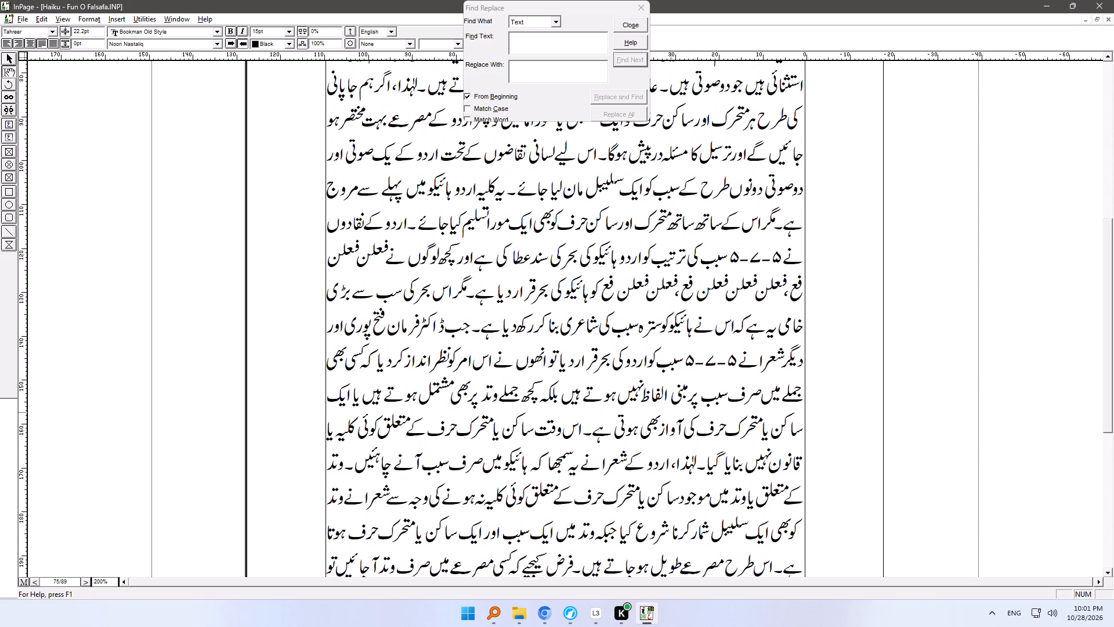
ctrl+right_drag(671, 412, 671, 452)
ctrl+right_drag(671, 326, 671, 419)
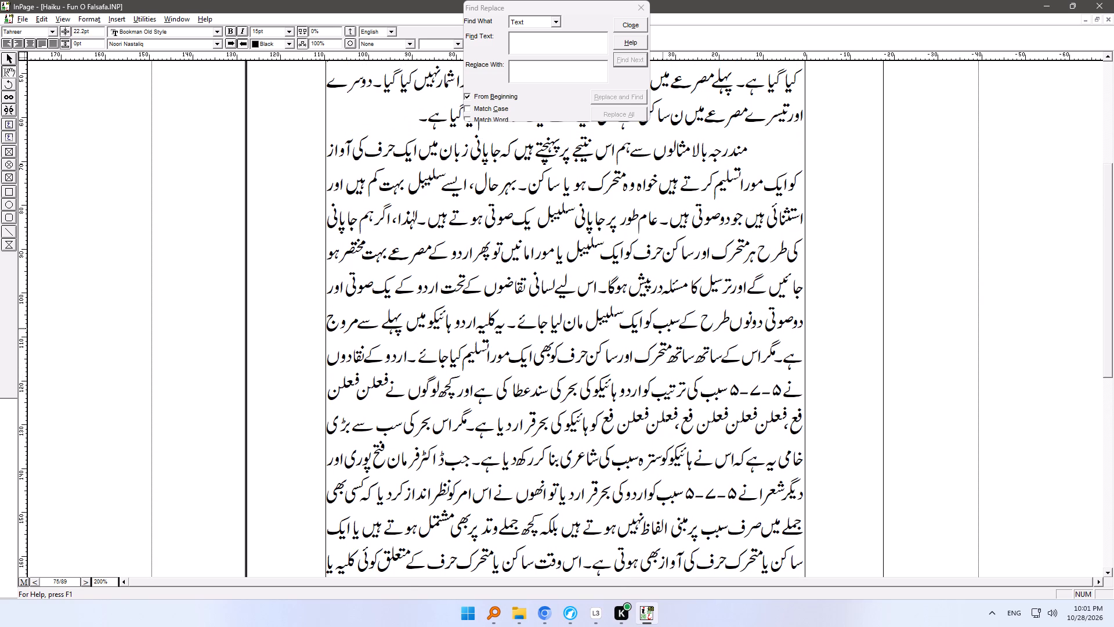
ctrl+right_drag(665, 277, 666, 369)
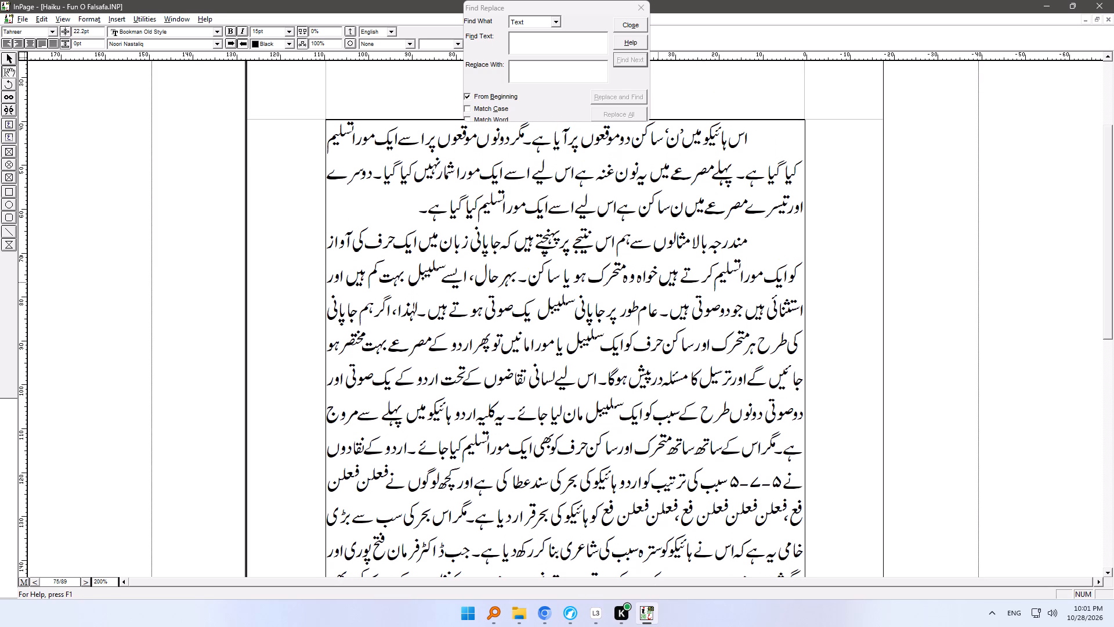
ctrl+right_drag(658, 282, 658, 427)
click(754, 275)
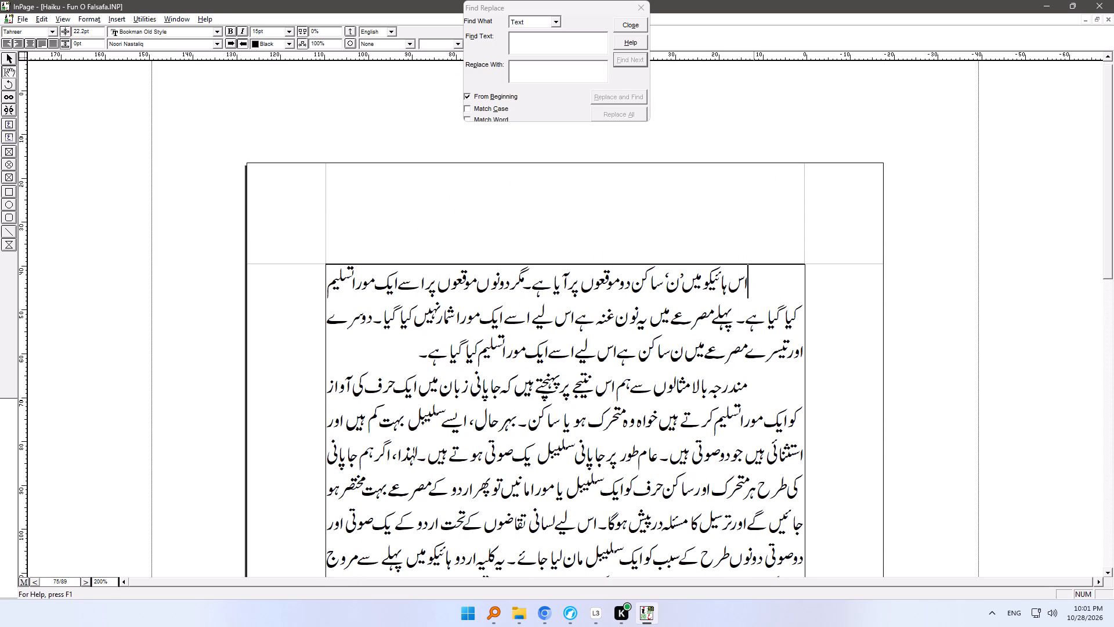
Proofread backwards through pages 74 and 73, checking the haiku scansions and the paragraphs around them.
key(Up)
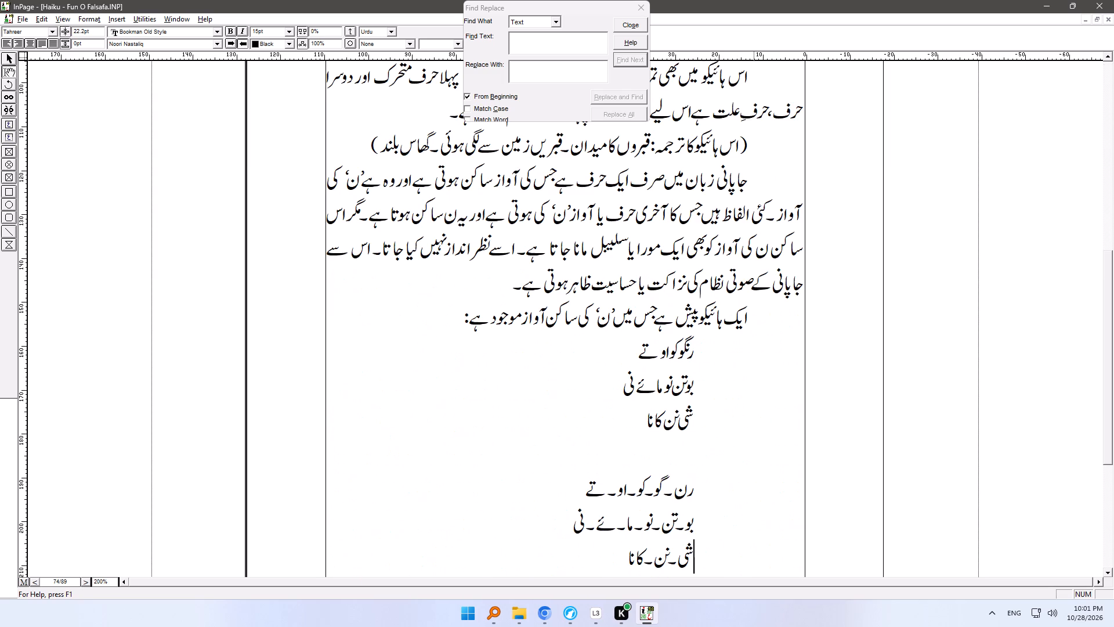
key(Up)
key(Up)
key(Up)
key(Up)
key(Up)
key(Up)
key(Up)
key(Up)
key(Up)
key(Up)
key(Up)
key(Up)
key(Up)
key(Up)
key(Up)
key(Up)
key(Down)
key(Down)
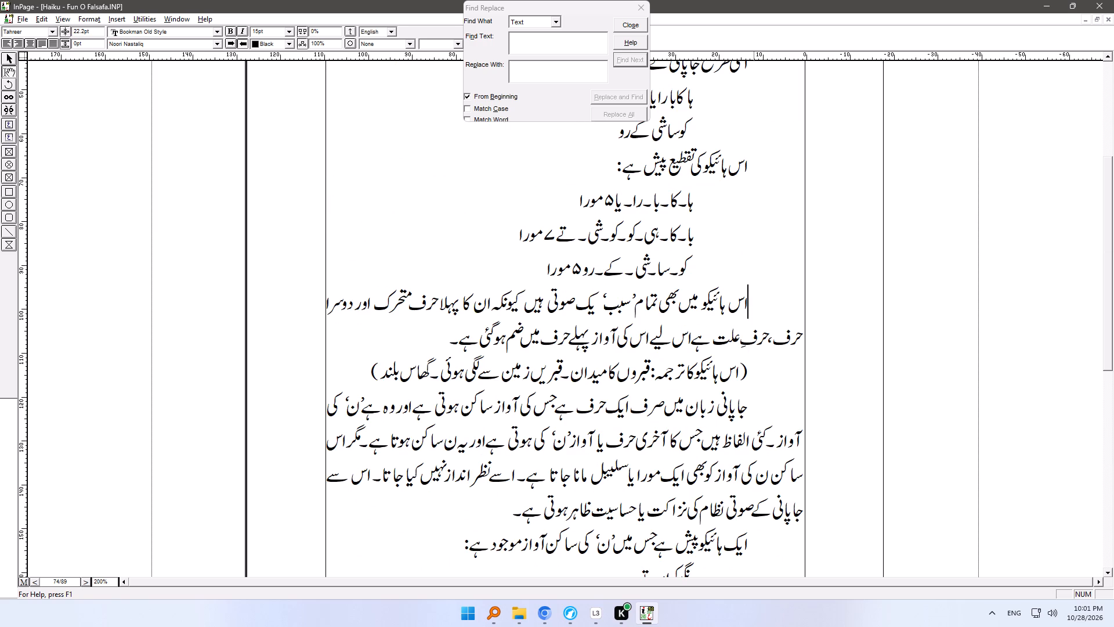
key(Down)
key(Down)
key(Up)
key(Up)
key(Up)
key(Up)
key(Up)
key(Up)
key(Up)
key(Up)
key(Up)
key(Up)
key(Up)
key(Up)
key(Up)
key(Up)
key(Up)
key(Up)
key(Up)
key(Up)
key(Up)
key(Up)
key(Up)
key(Up)
key(Up)
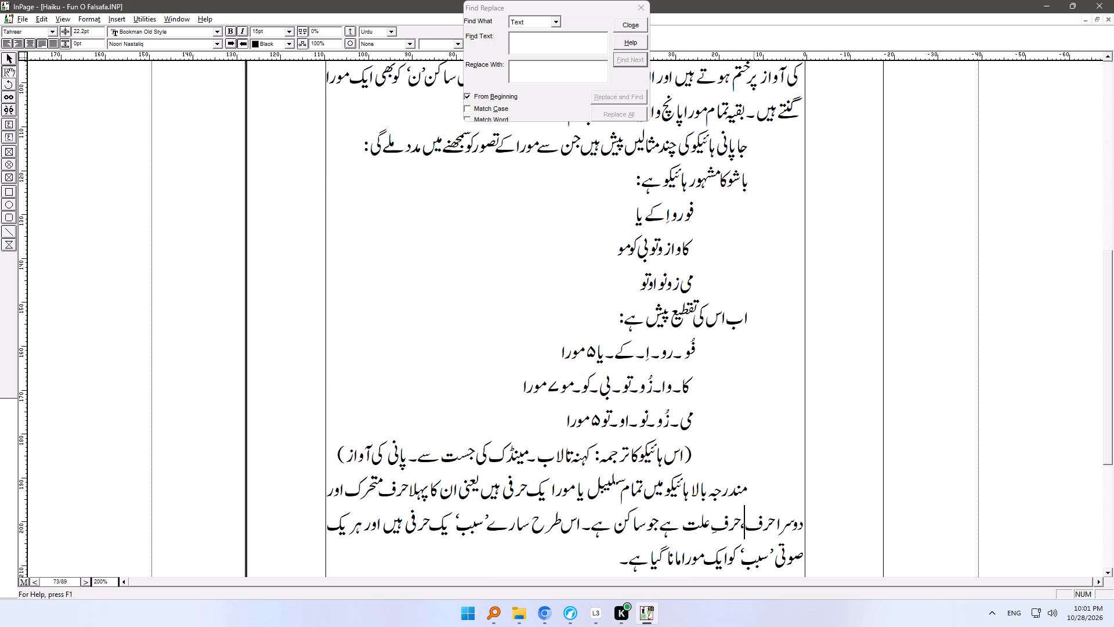
key(Up)
key(Up)
key(Up)
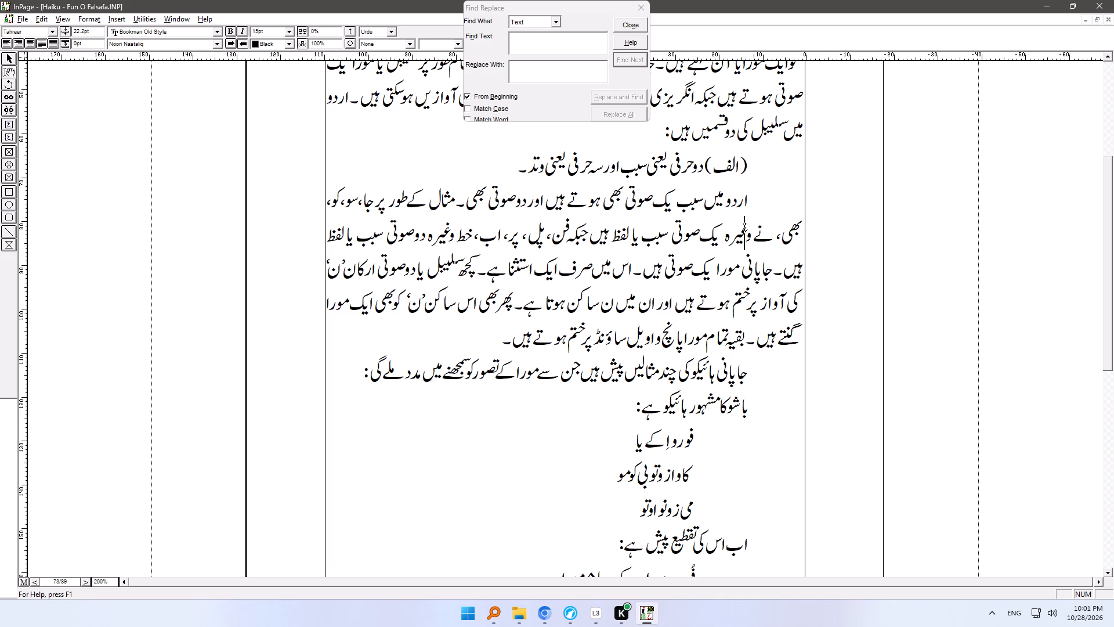
click(703, 253)
ctrl+right_drag(700, 232, 700, 248)
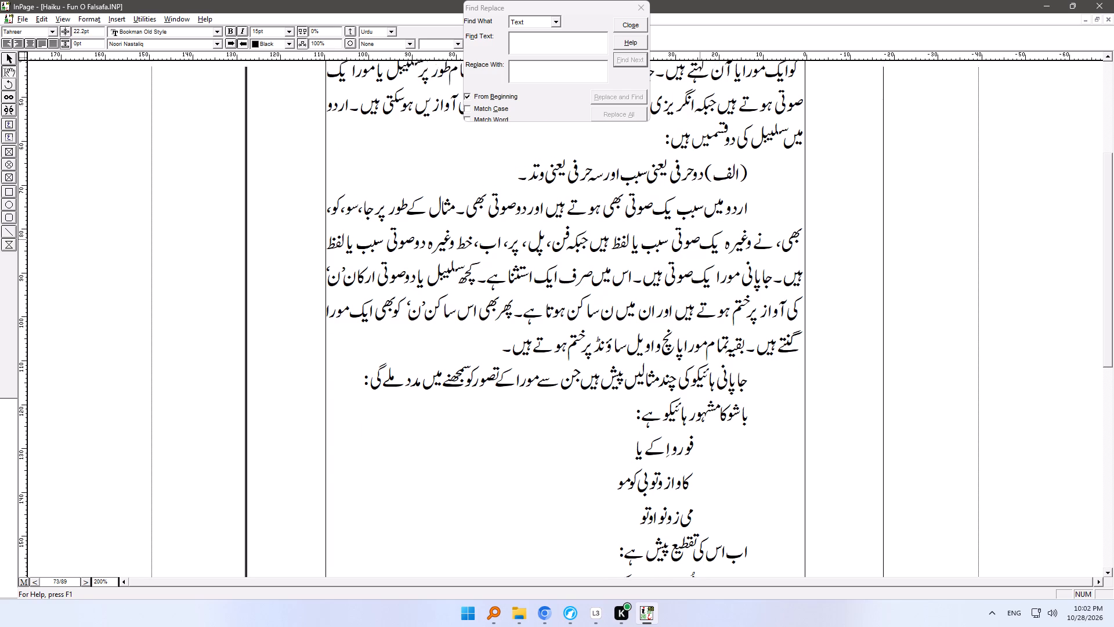
ctrl+right_drag(700, 248, 697, 475)
click(714, 302)
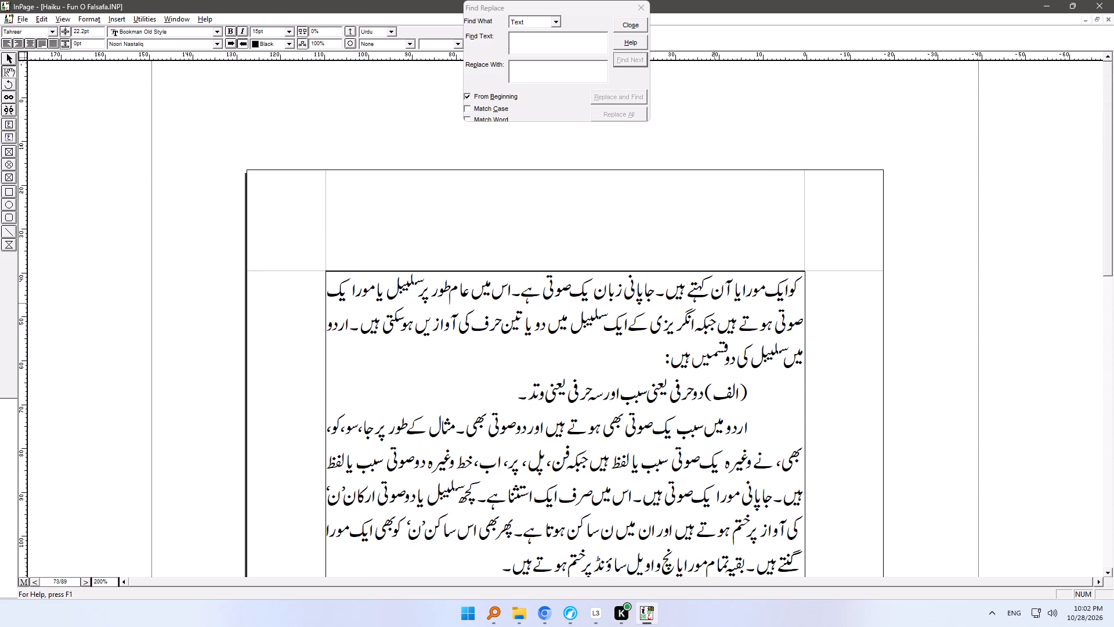
Proofread backwards through page 72 and the lower half of page 71 for words needing correction.
key(Up)
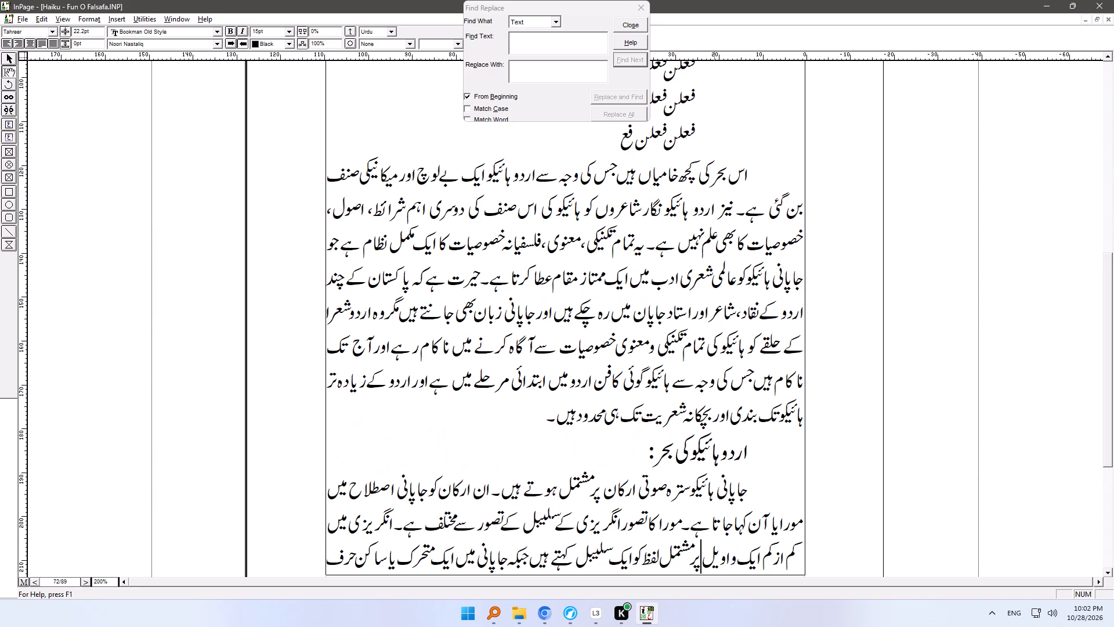
key(Up)
key(Up)
key(Up)
key(Up)
key(Up)
key(Up)
key(Up)
key(Up)
key(Up)
key(Up)
key(Up)
key(Up)
key(Up)
key(Up)
key(Up)
key(Up)
key(Up)
key(Up)
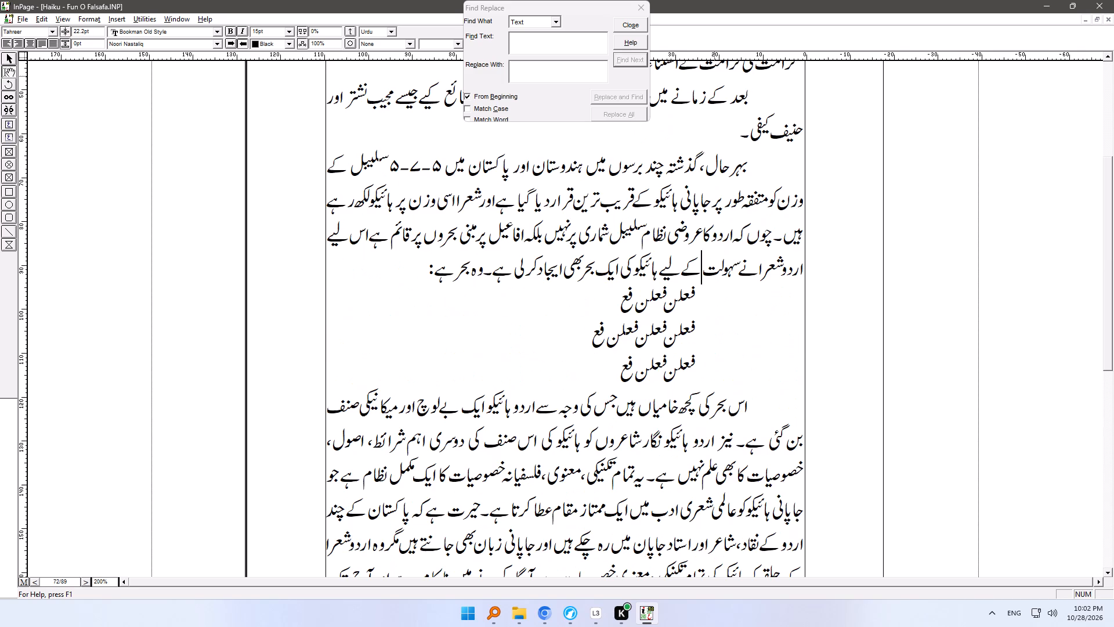
key(Up)
key(Up)
key(Down)
key(Up)
key(Up)
key(Up)
key(Up)
key(Up)
key(Up)
key(Up)
key(Up)
key(Up)
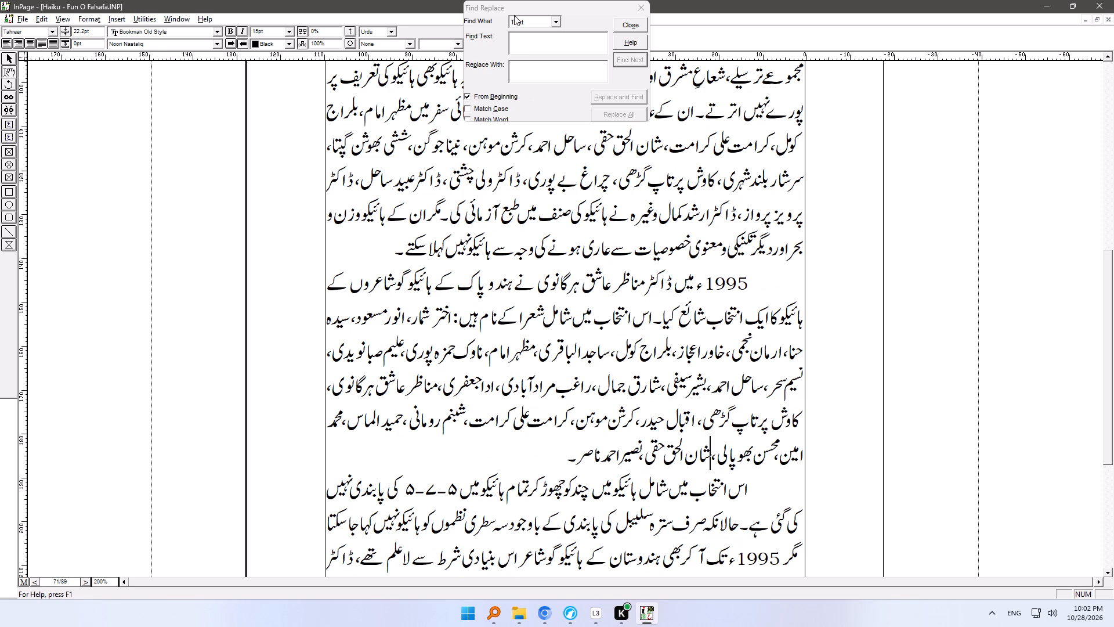
Replace every حالانکہ with حالاں کہ from the beginning of the book and close the find and replace dialog.
click(561, 35)
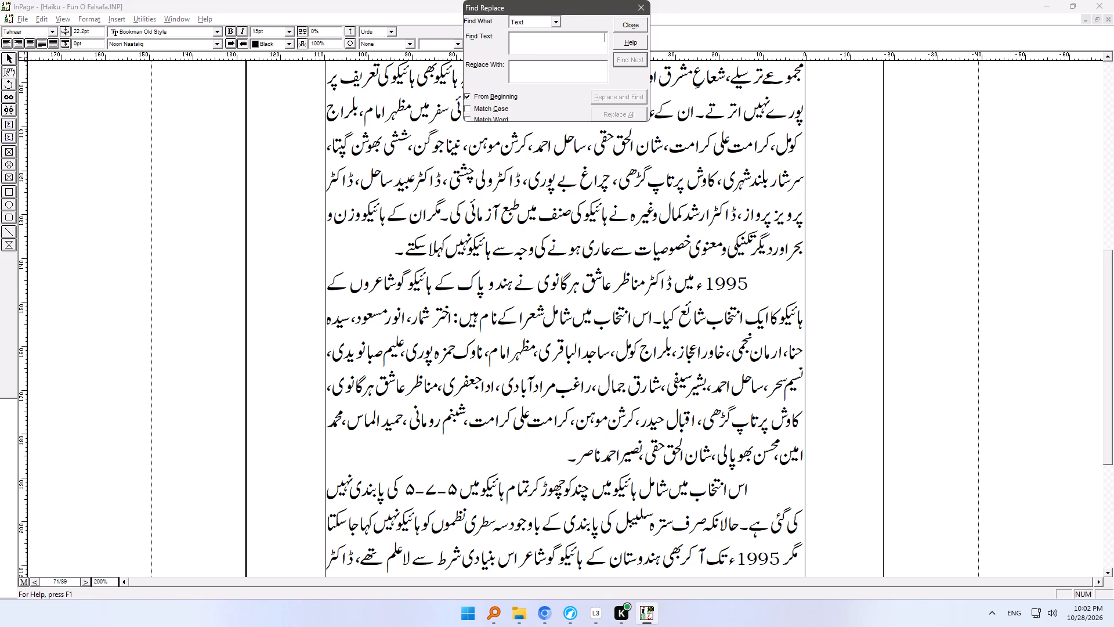
text(Ha)
key(BackSpace)
key(BackSpace)
key(BackSpace)
text(حا)
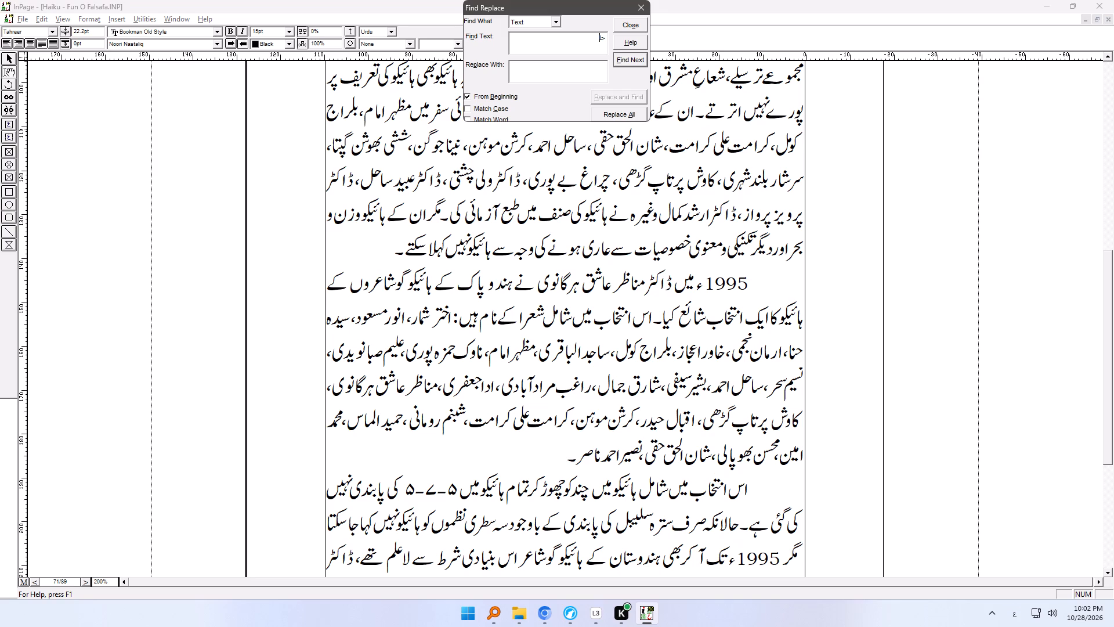
text(لا)
text(نکہ)
key(Tab)
text(الاں کہ)
click(612, 117)
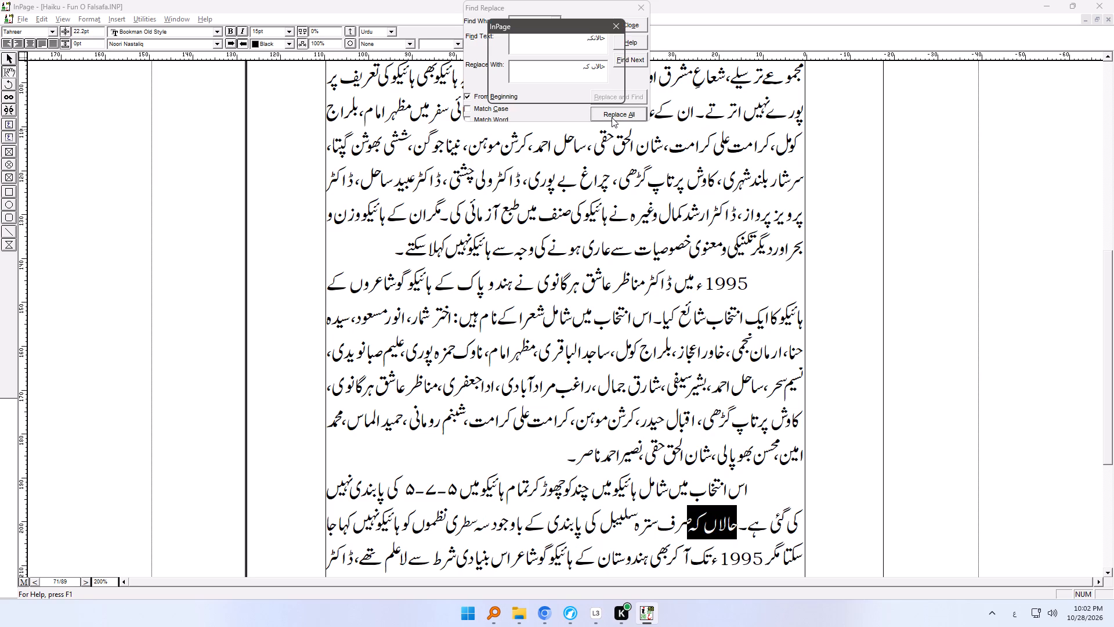
click(574, 90)
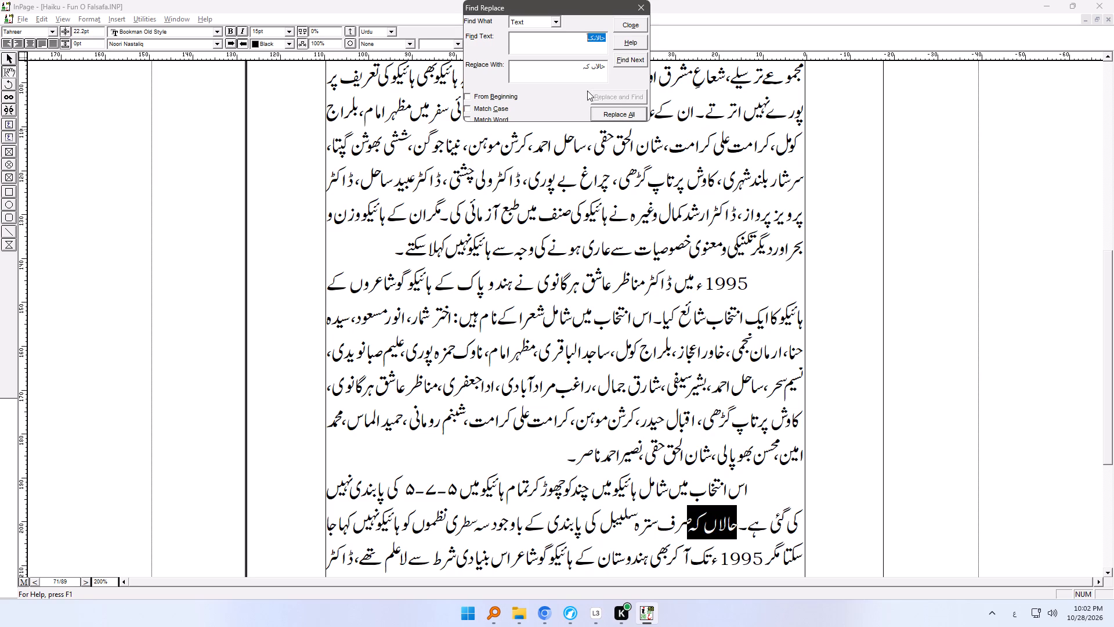
click(627, 26)
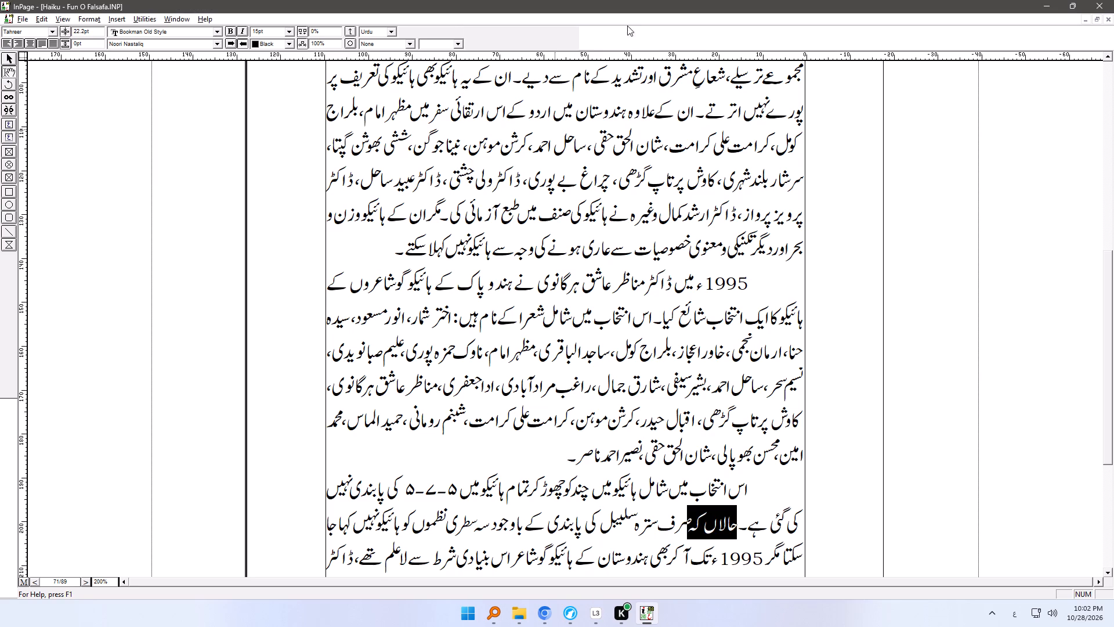
click(614, 190)
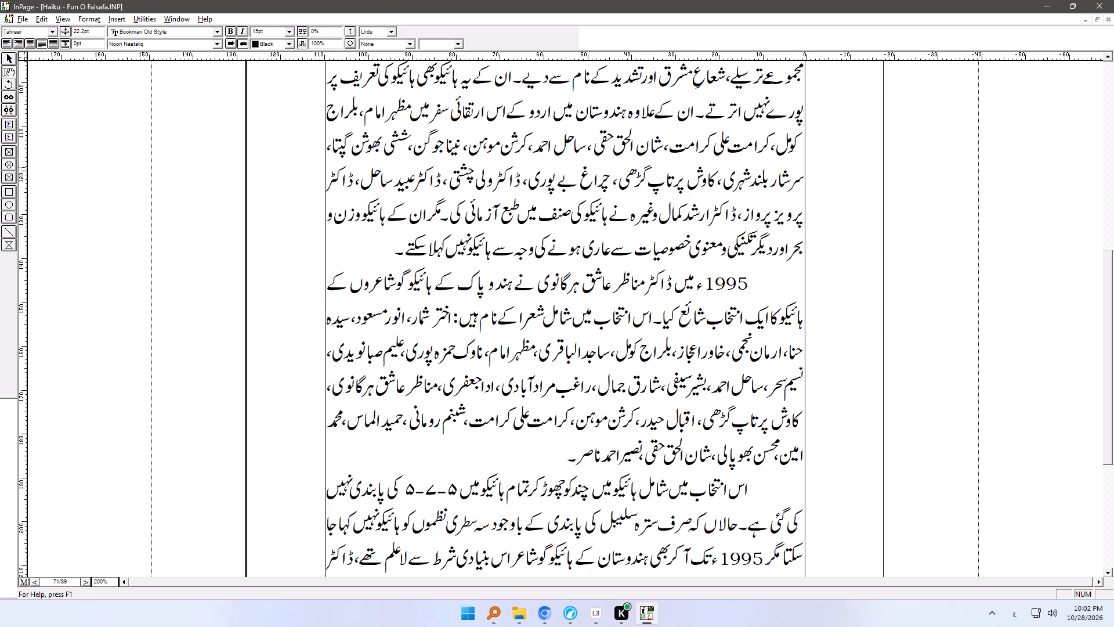
Proofread the upper part of page 71 and all of page 70, including the haiku examples and closing paragraphs.
ctrl+right_drag(650, 140, 627, 346)
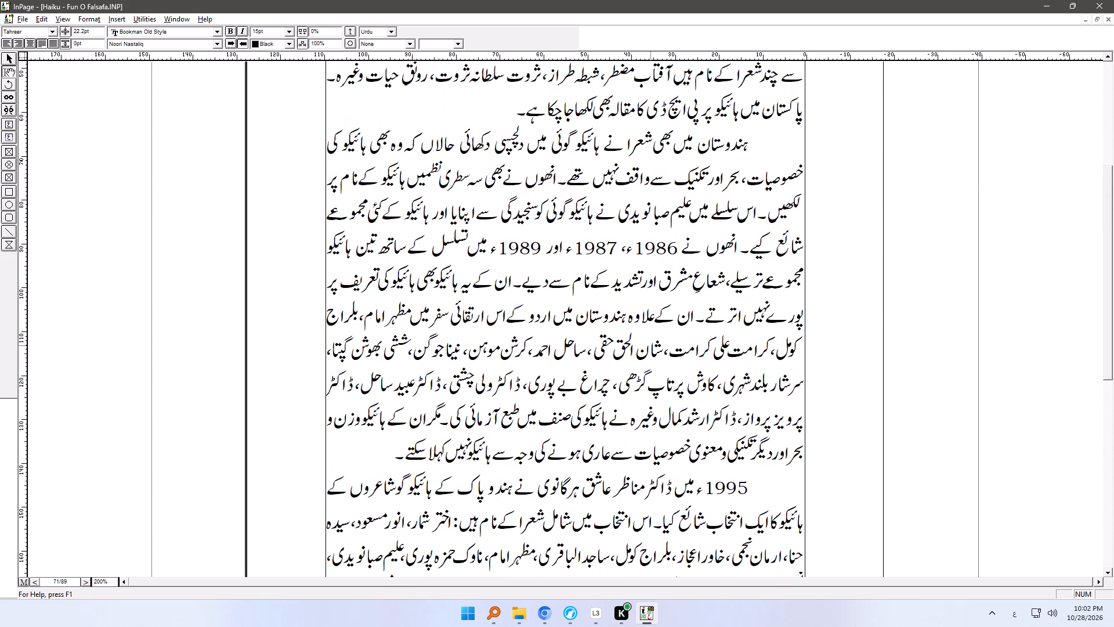
ctrl+right_drag(627, 346, 626, 347)
ctrl+right_drag(614, 156, 618, 290)
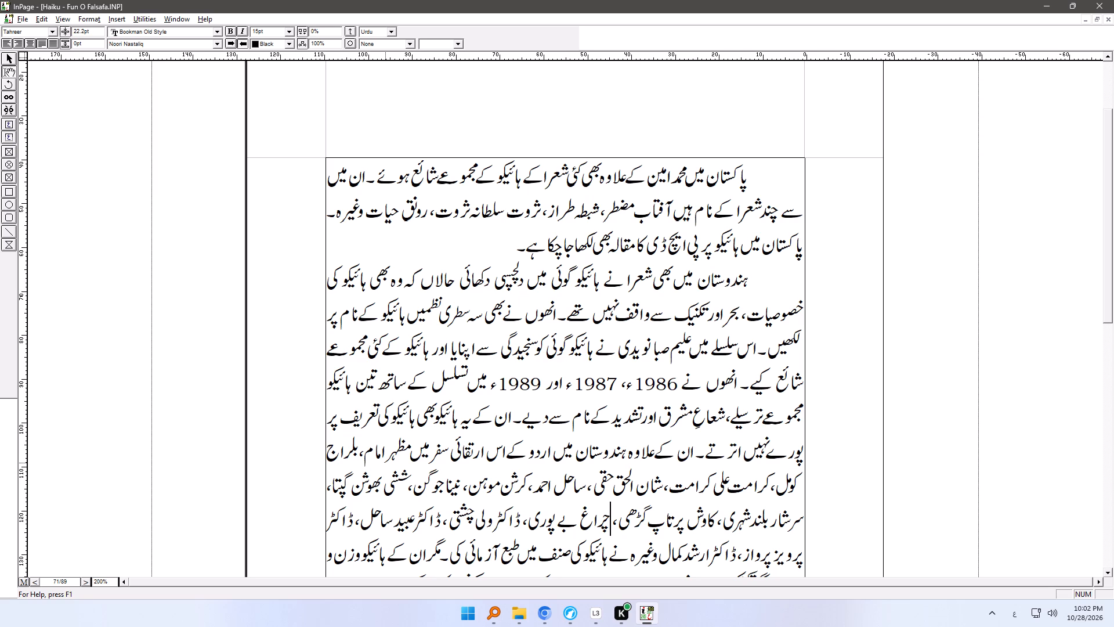
click(85, 583)
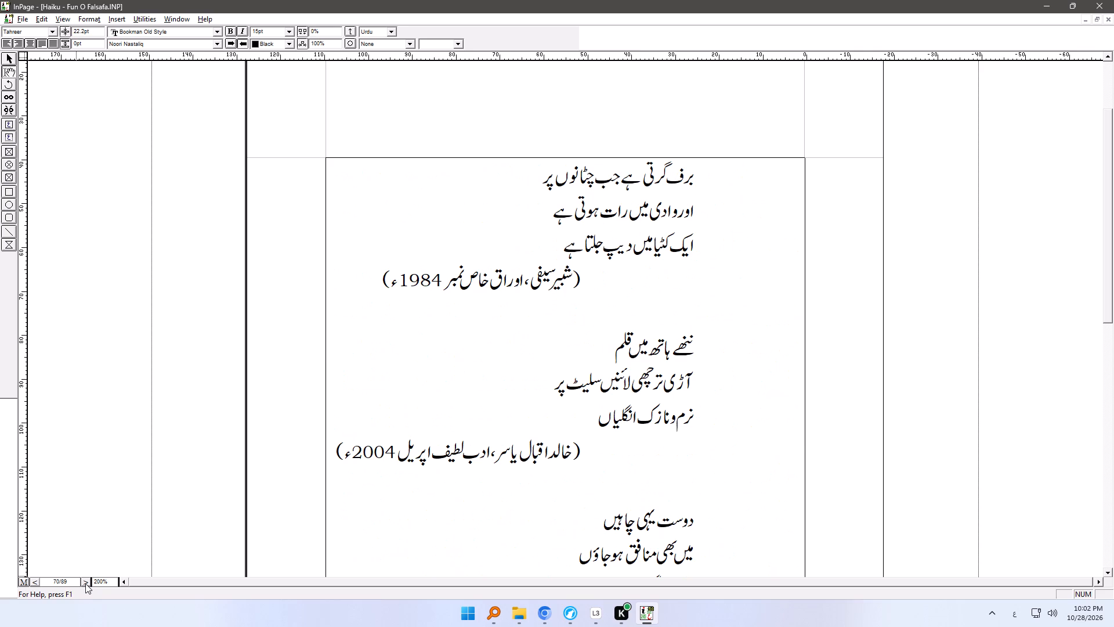
ctrl+right_drag(613, 431, 613, 319)
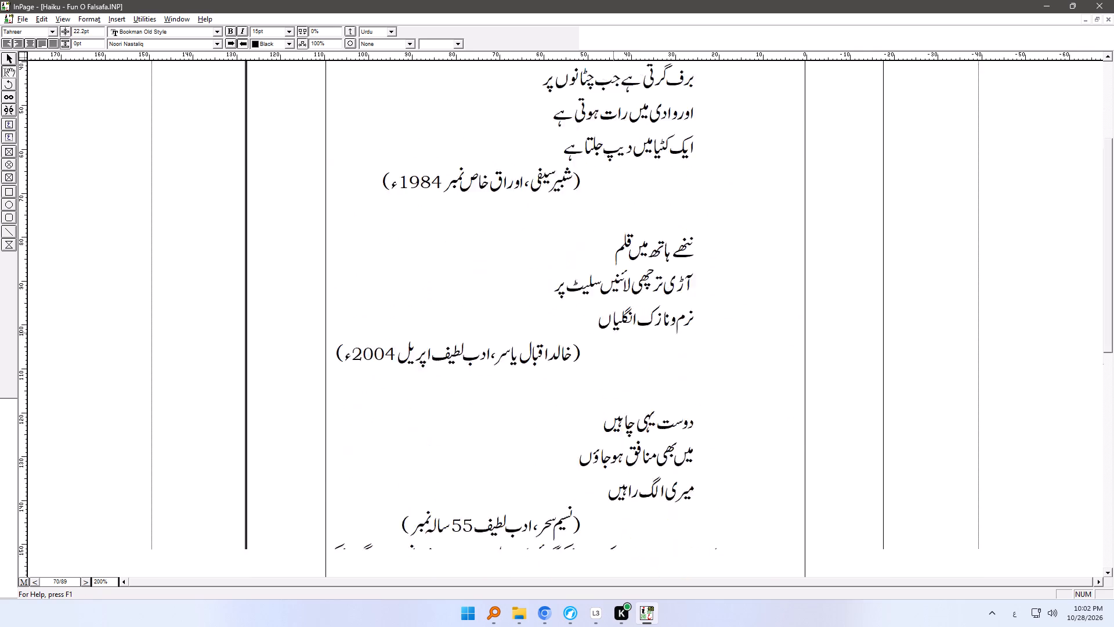
ctrl+right_drag(613, 319, 613, 182)
ctrl+right_drag(631, 397, 626, 184)
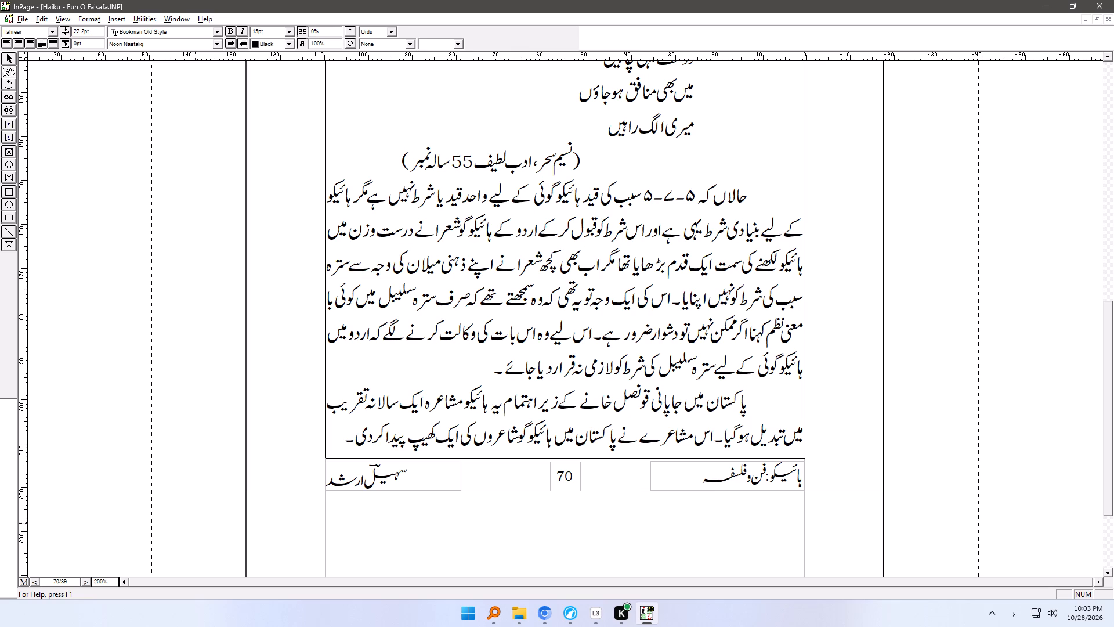
Look over the lower halves of the pages from 69 back to 56 for words needing correction.
click(85, 579)
click(85, 580)
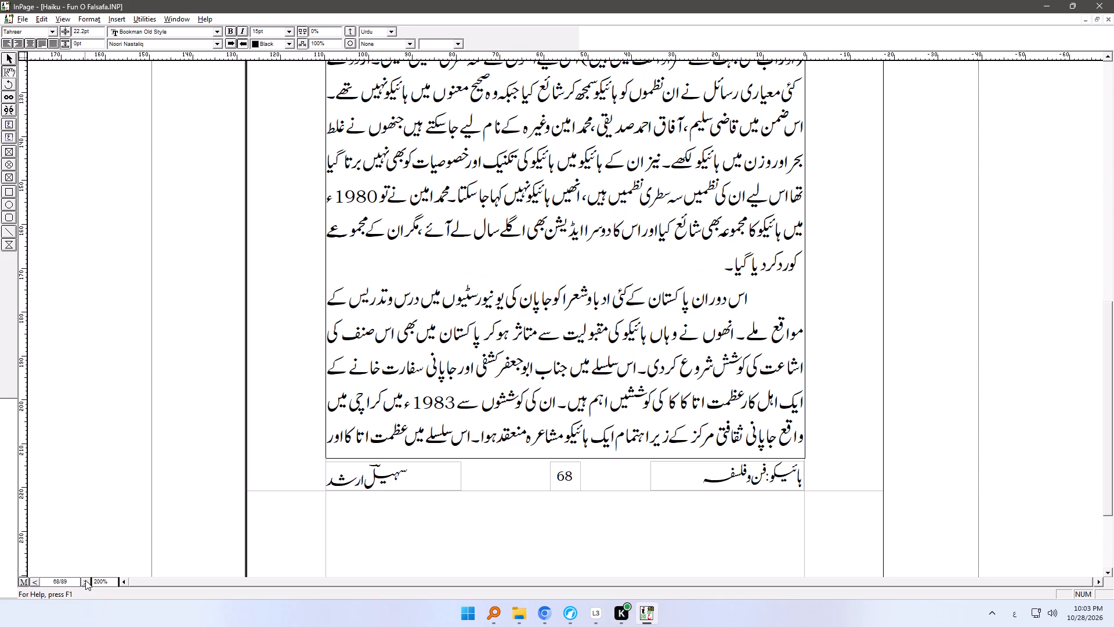
click(85, 580)
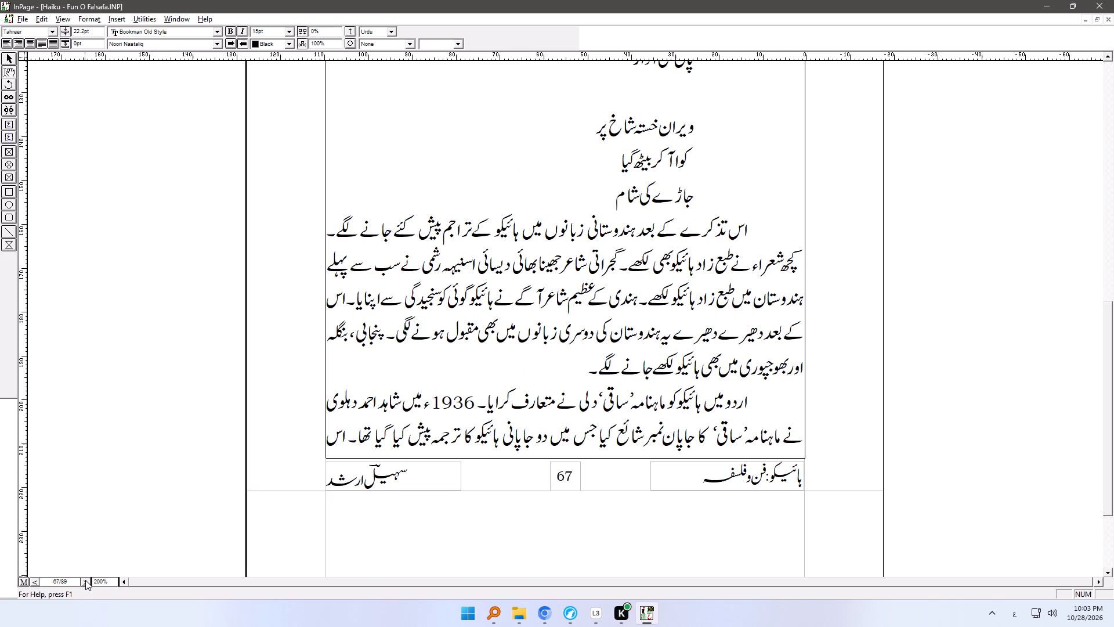
click(85, 580)
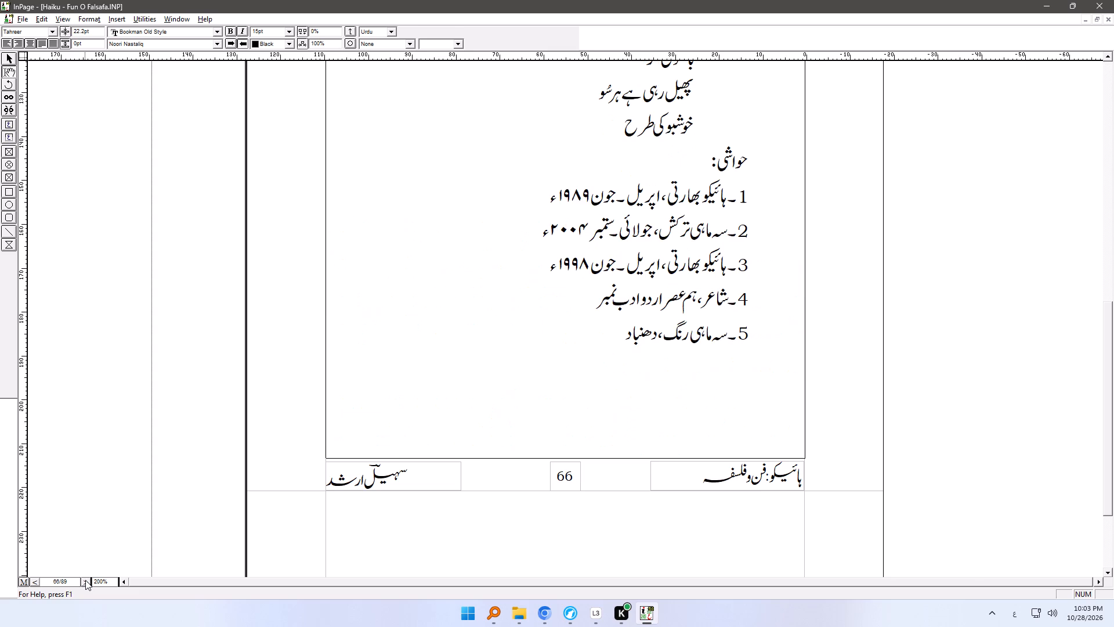
click(85, 580)
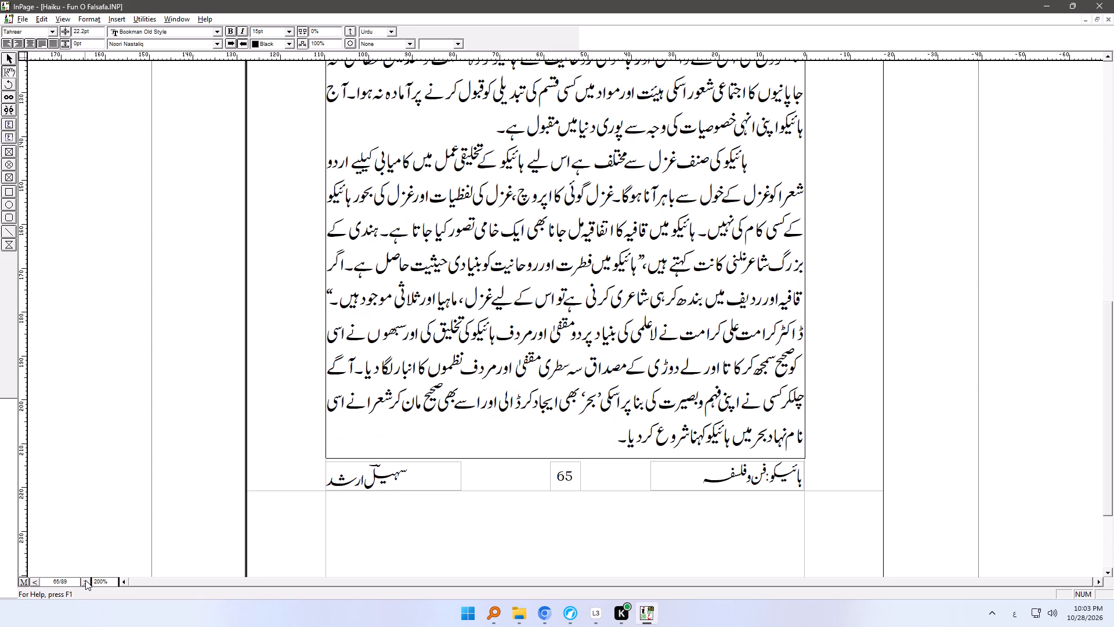
click(85, 580)
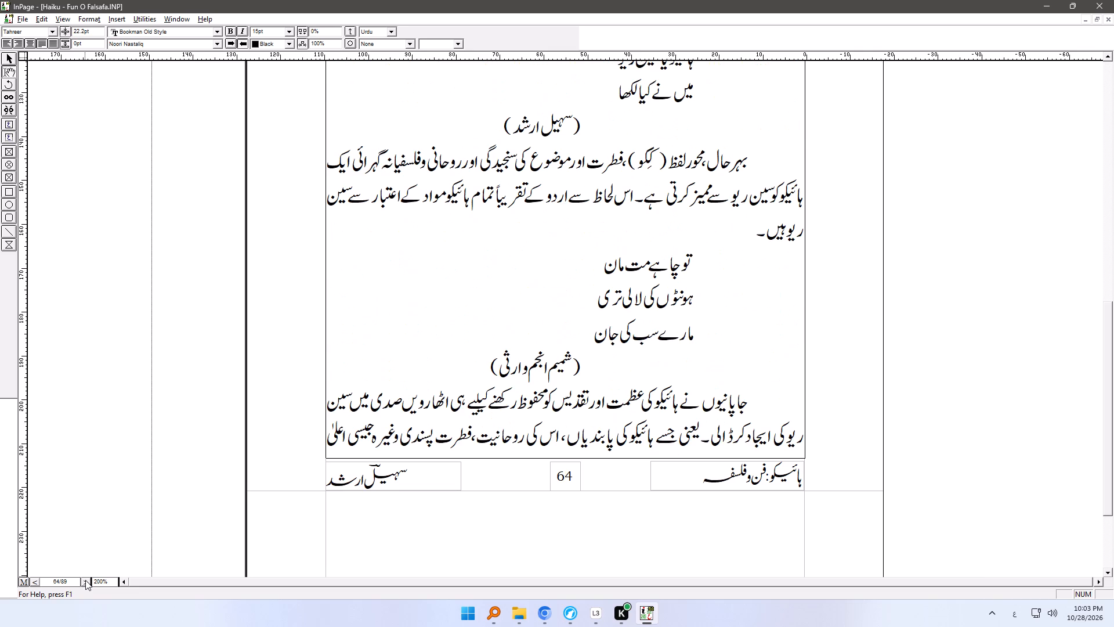
click(85, 580)
triple_click(85, 580)
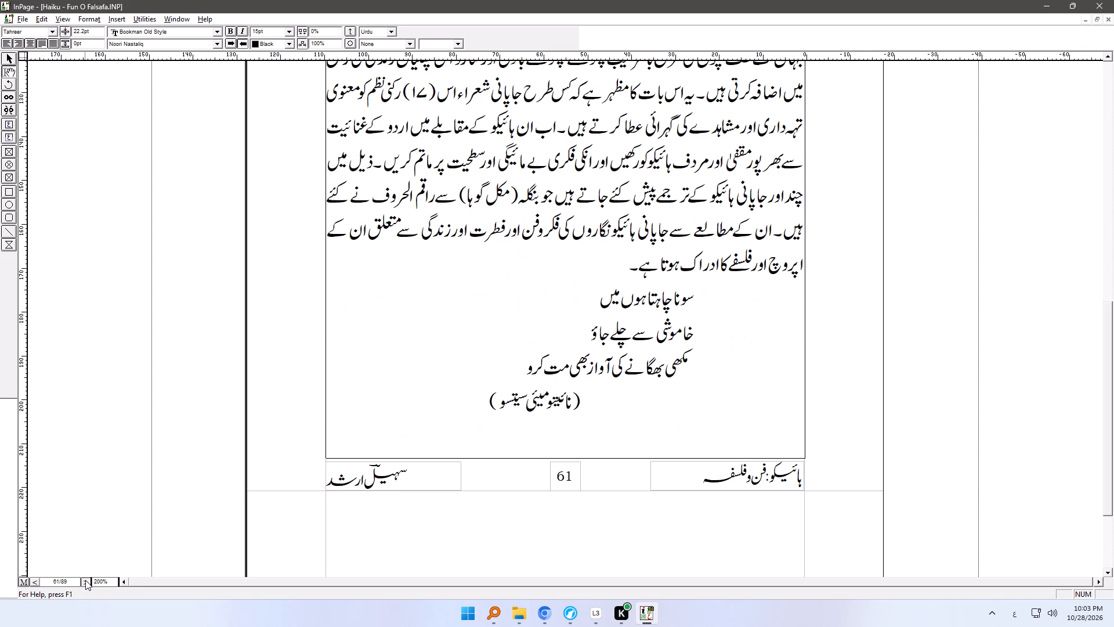
triple_click(86, 580)
triple_click(86, 580)
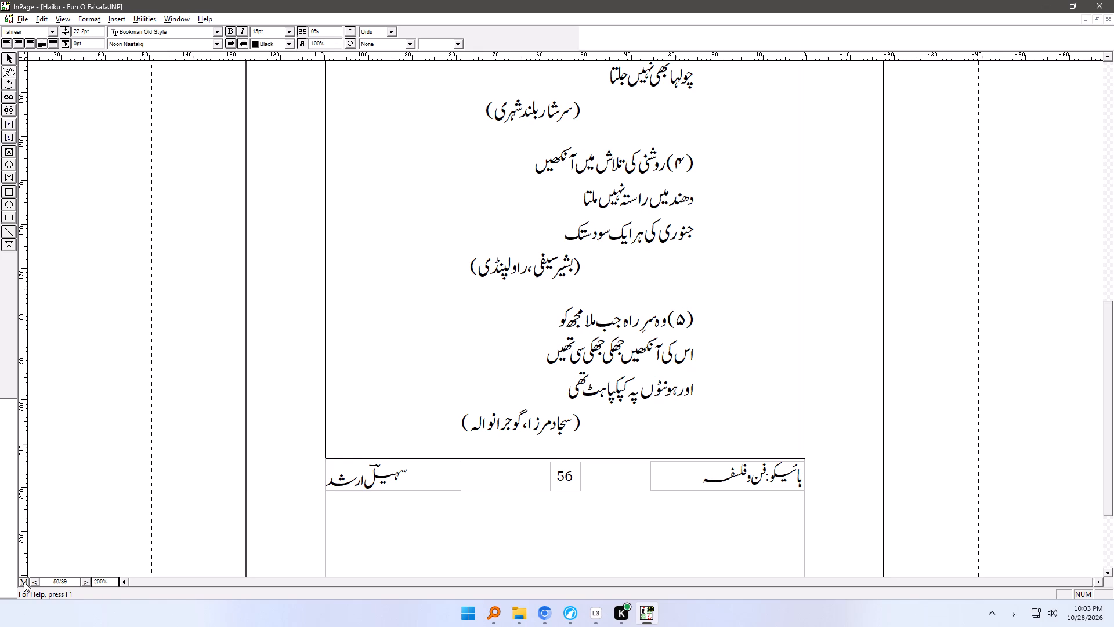
From page 1, search the book for کِگو from the beginning and set its quoted occurrence in the page 4 preface to Faiz Nastaliq.
drag(74, 585, 32, 583)
key(1)
key(Return)
scroll(0, 584, down, 1)
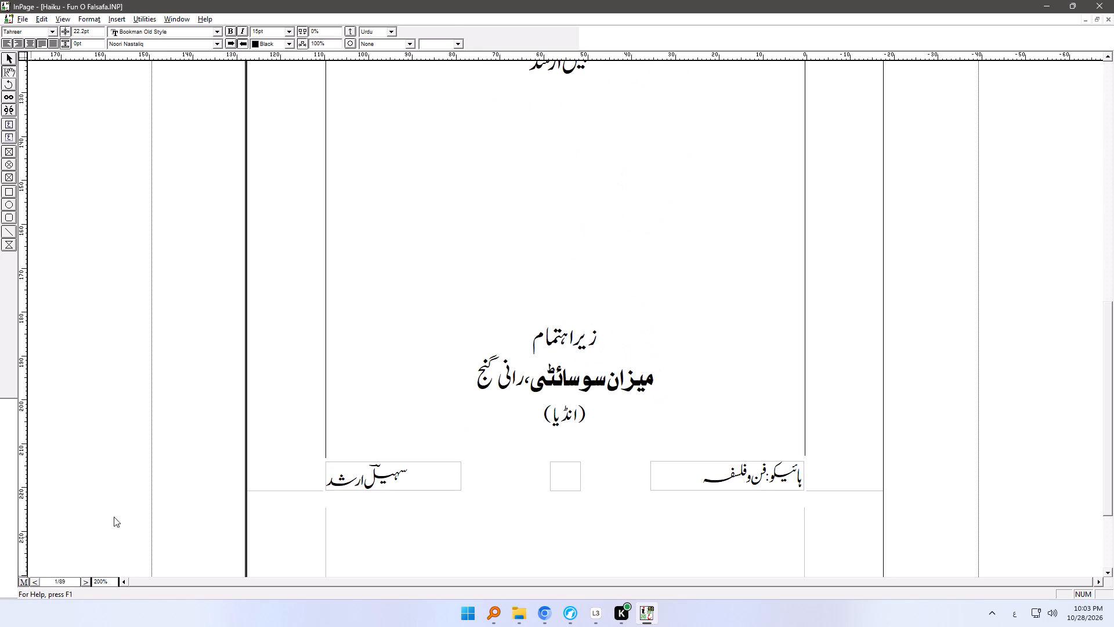
key(ctrl+f)
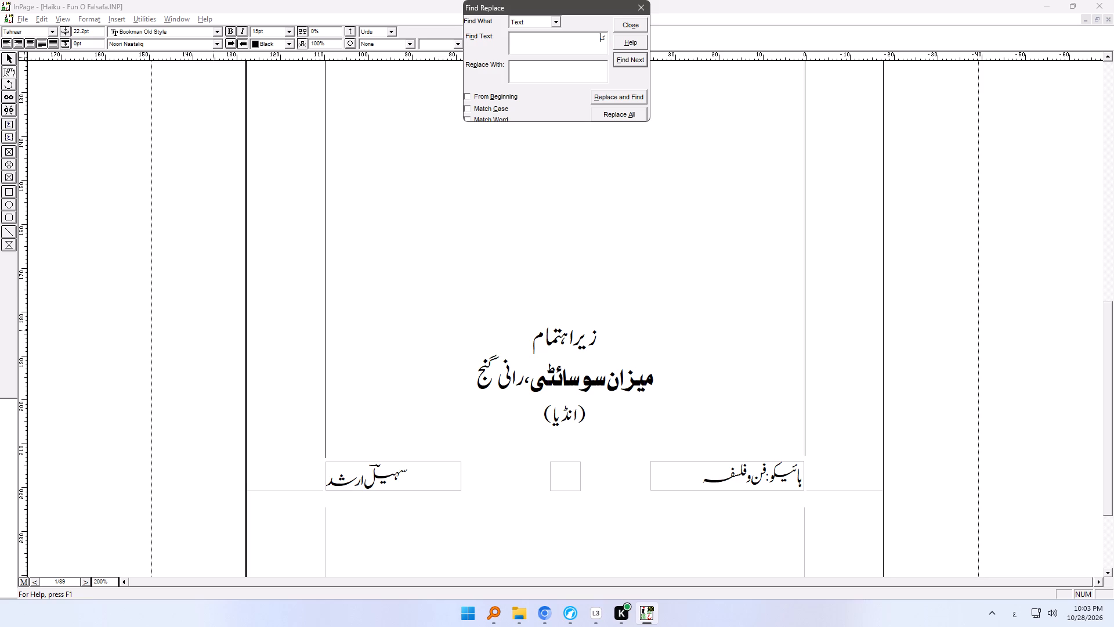
text(ِگو)
click(505, 95)
click(622, 63)
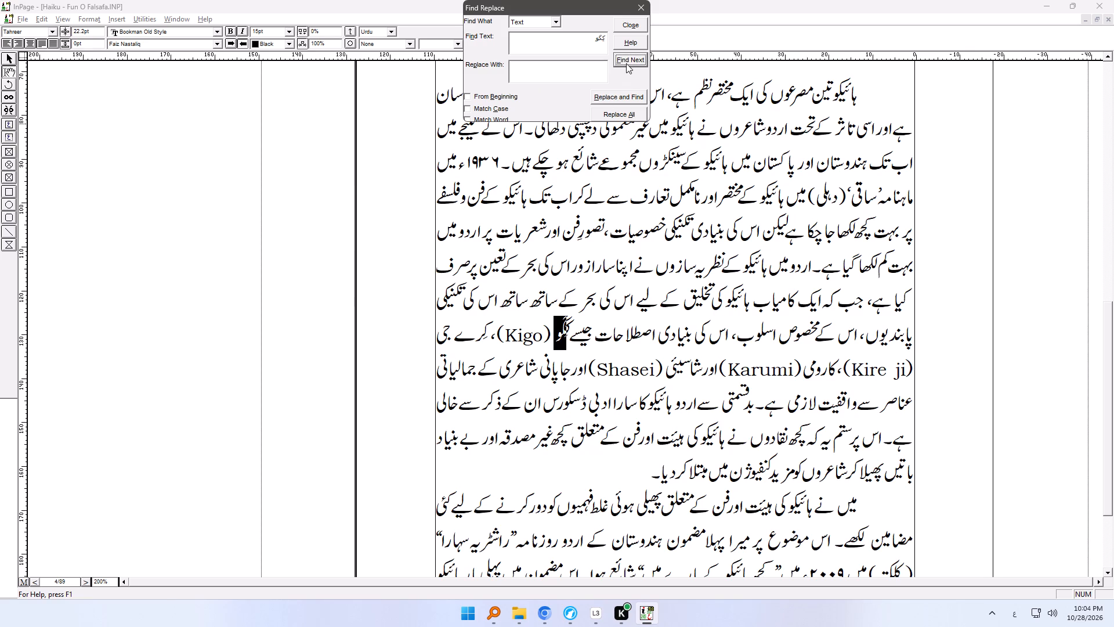
click(626, 63)
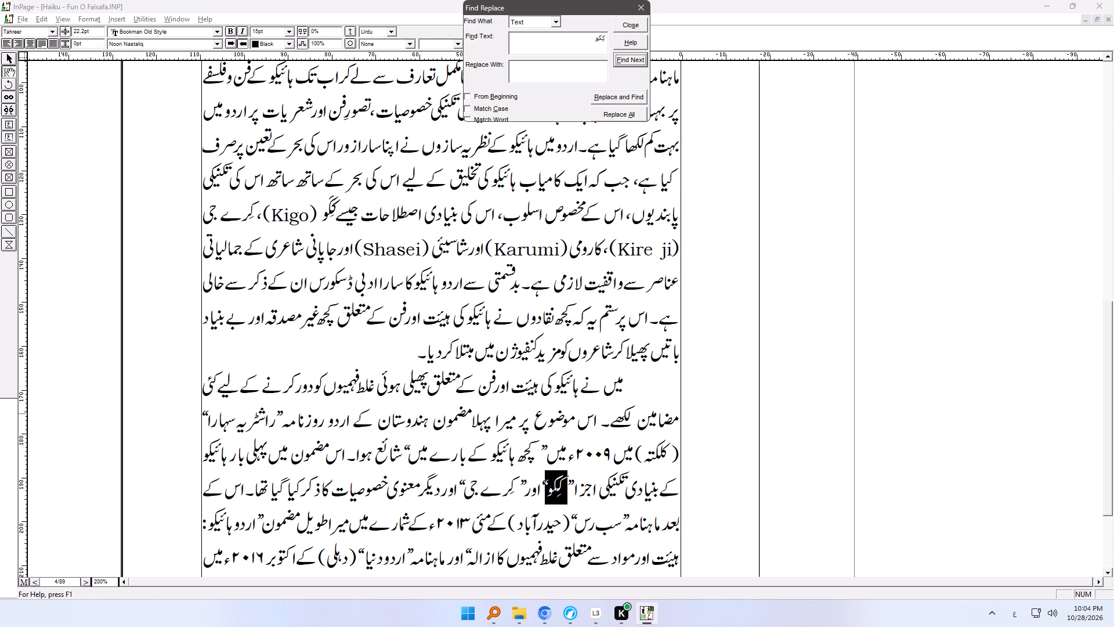
scroll(222, 80, up, 1)
click(218, 44)
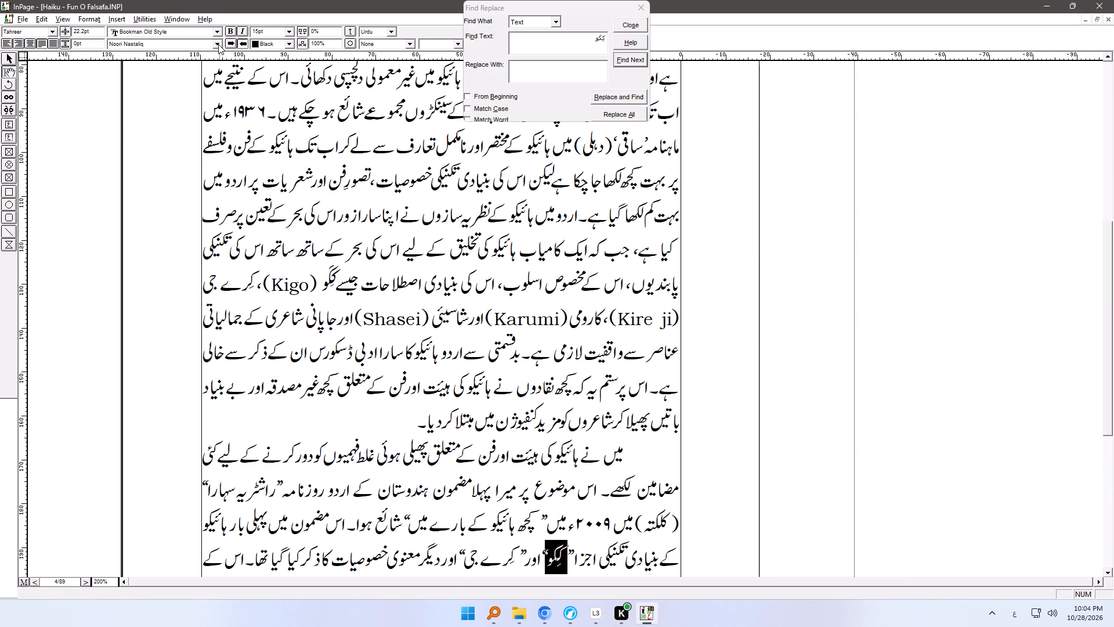
click(218, 59)
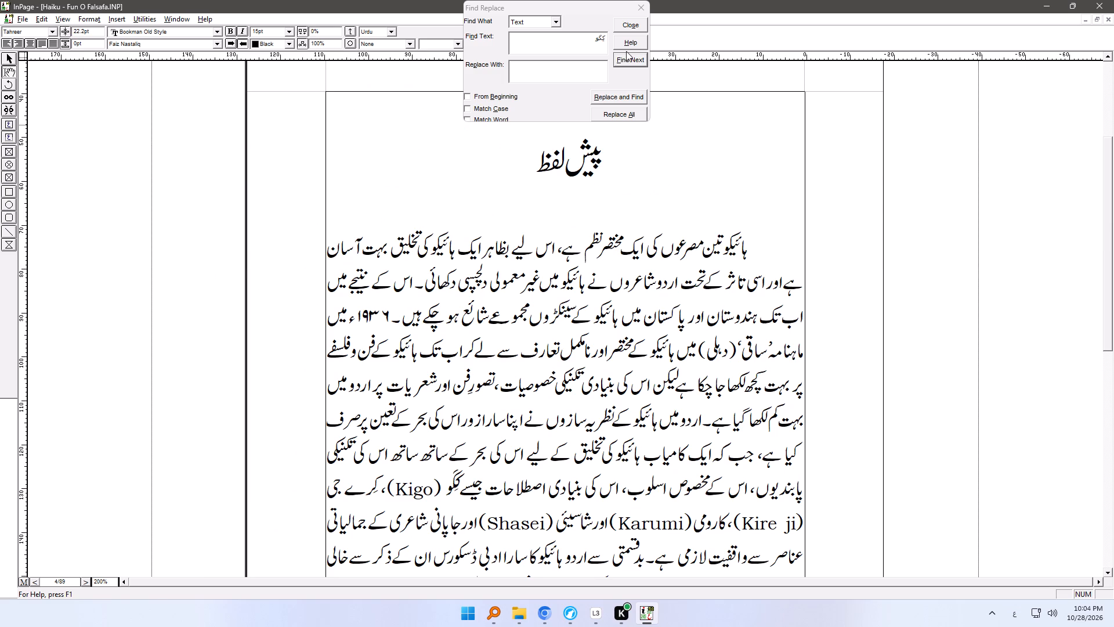
Set کِگو to Faiz Nastaliq in page 8's first subheading and at the start of the two paragraphs under it.
click(627, 60)
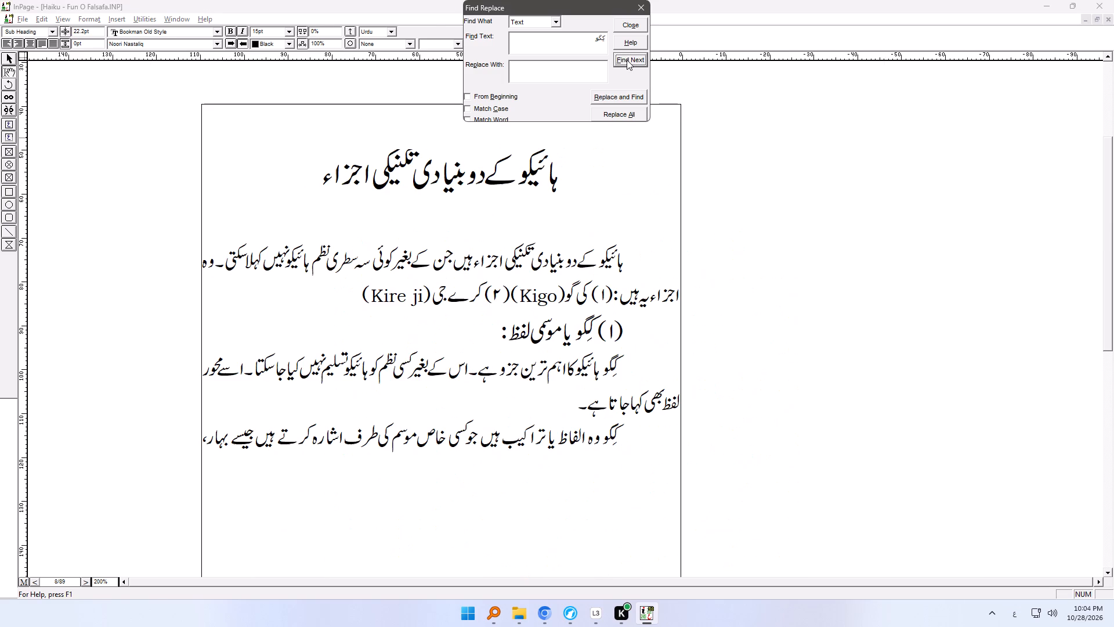
click(218, 45)
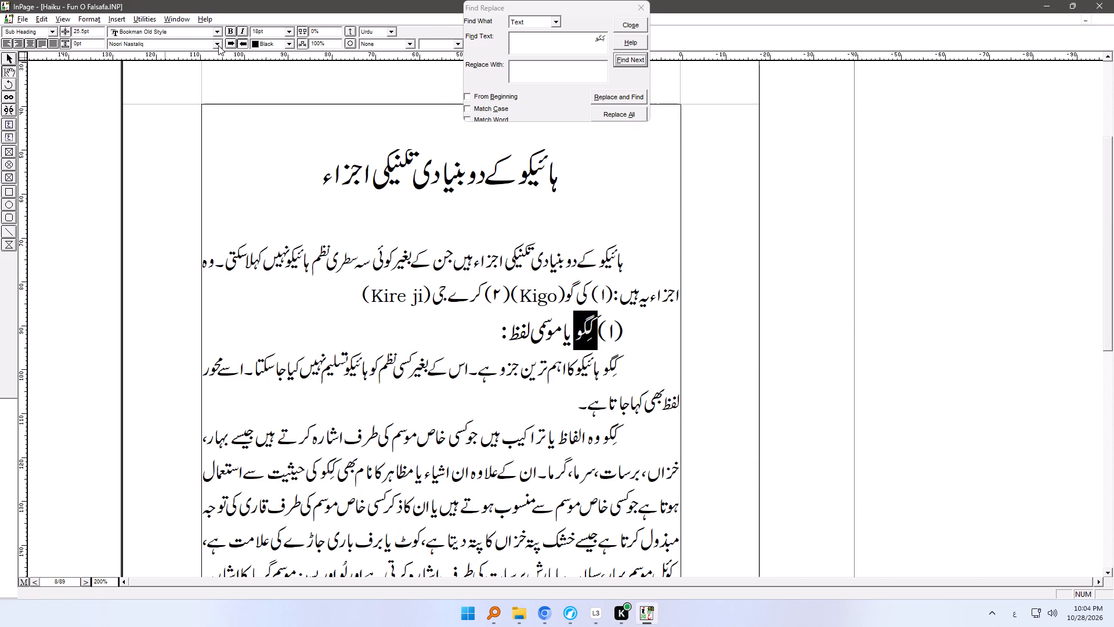
click(204, 58)
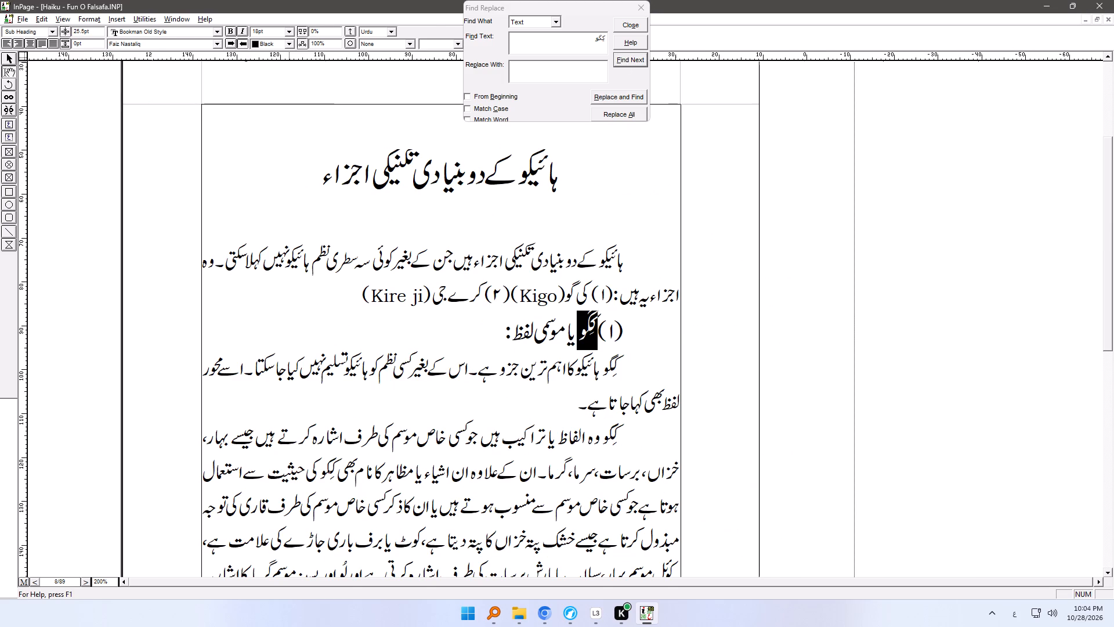
click(634, 62)
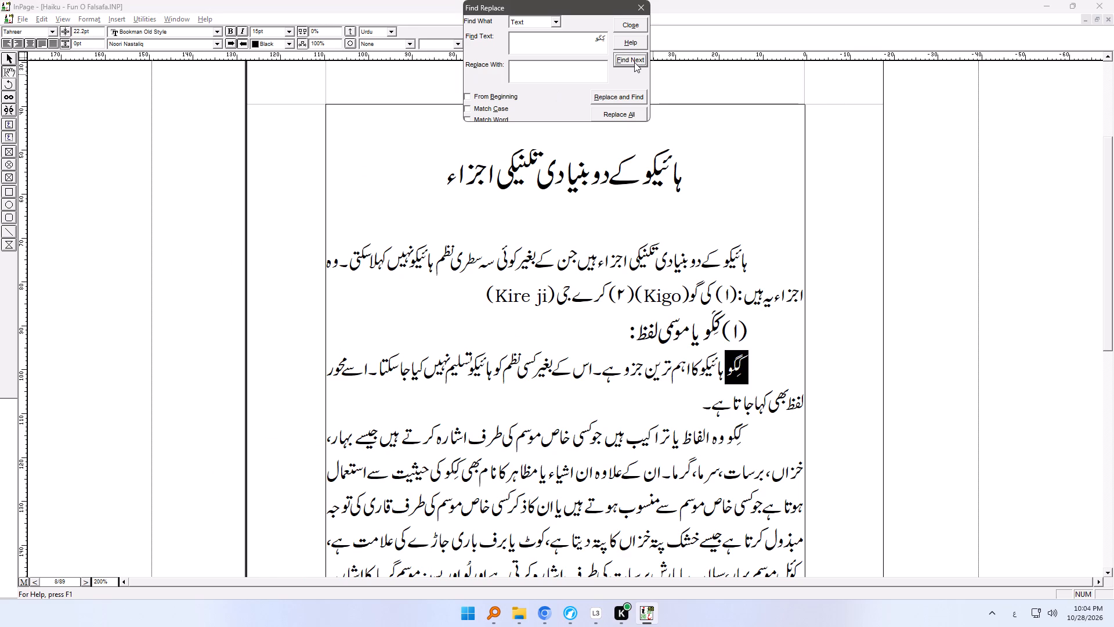
click(221, 43)
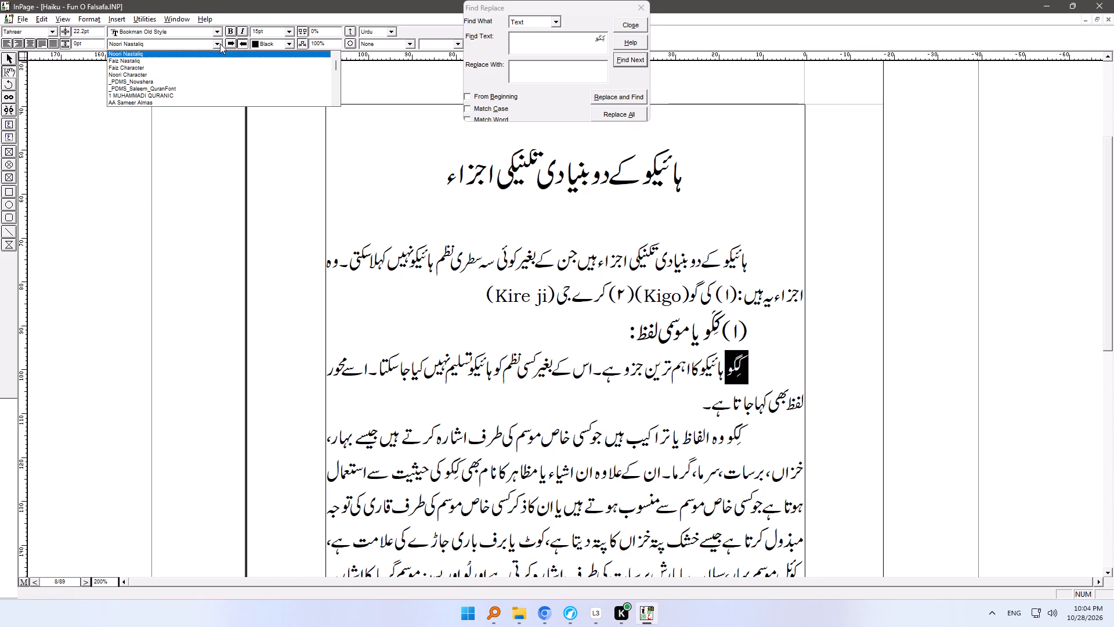
click(211, 60)
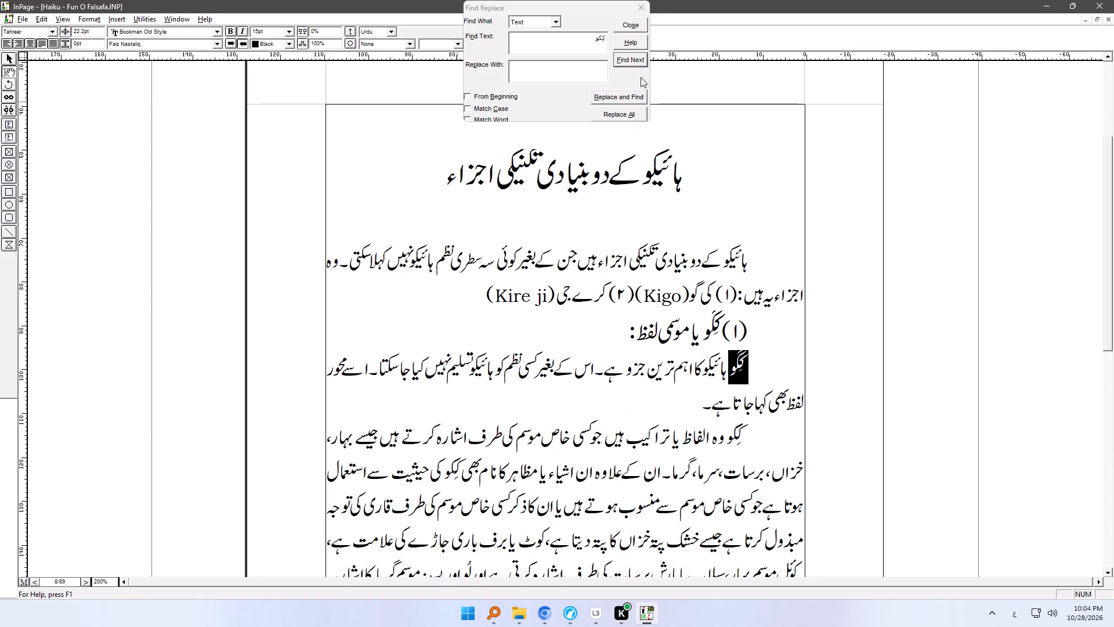
click(632, 63)
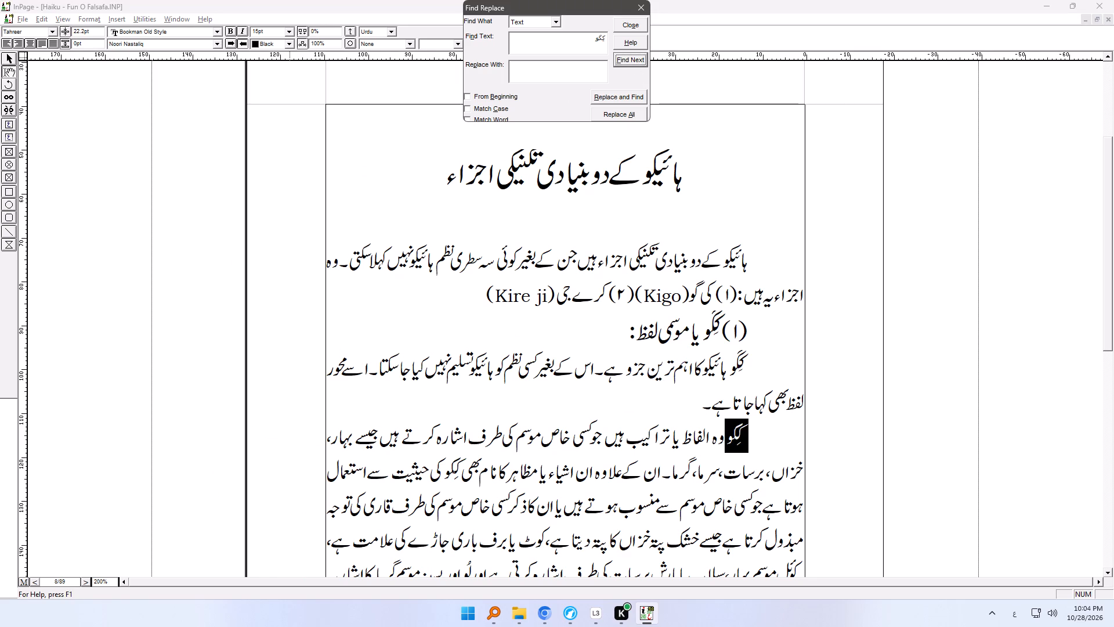
click(219, 45)
click(217, 57)
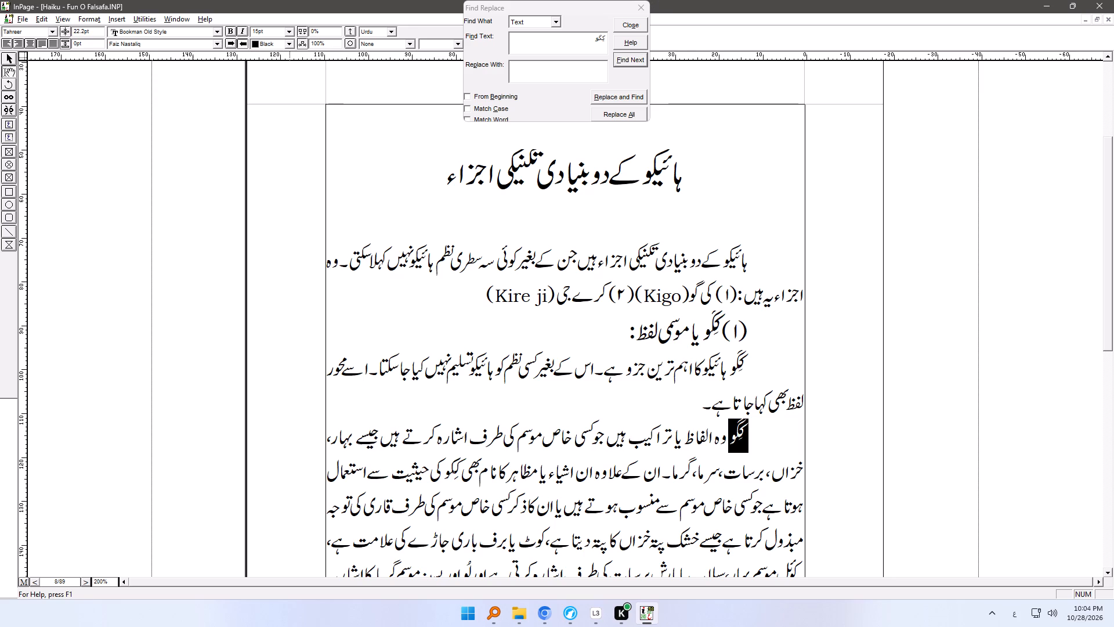
Set the next two occurrences of کِگو on page 8, before کی حیثیت and کی طرح, to Faiz Nastaliq.
click(631, 63)
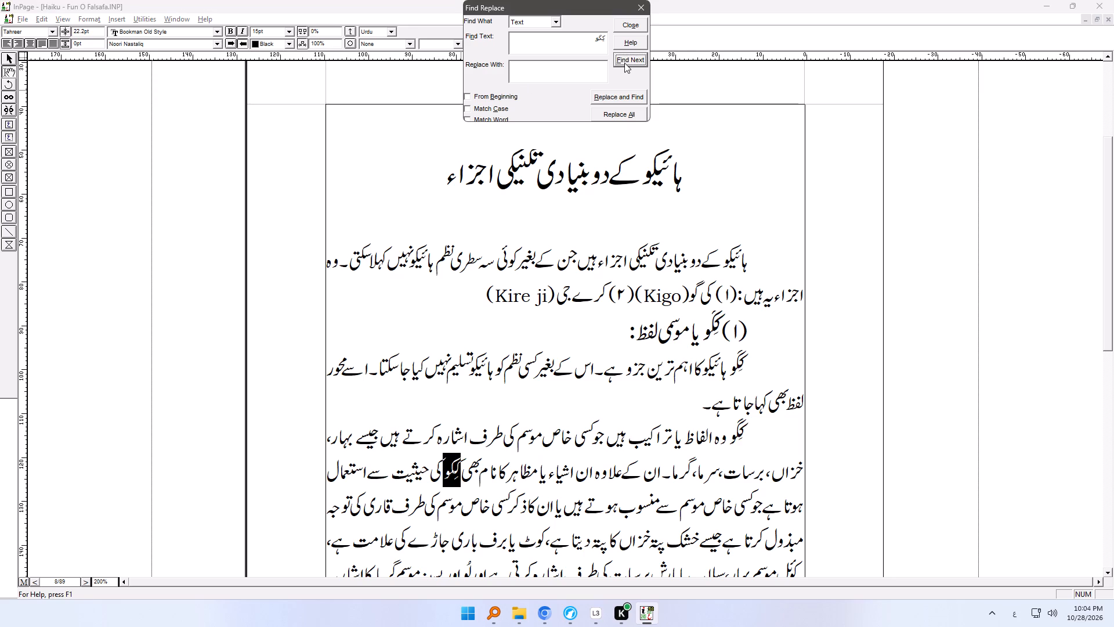
click(213, 43)
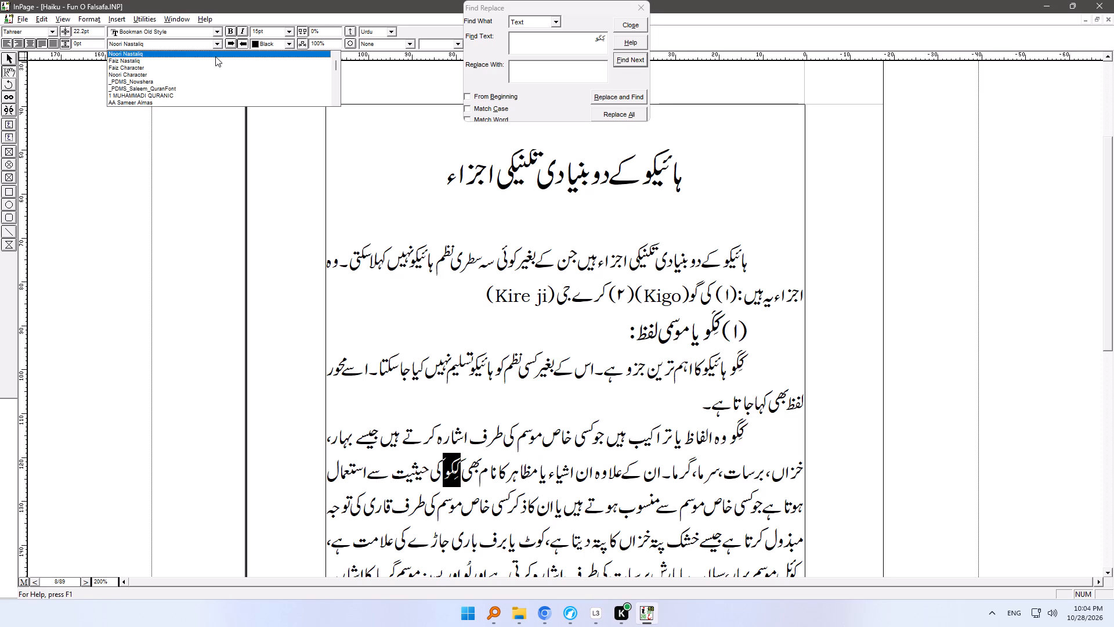
click(216, 58)
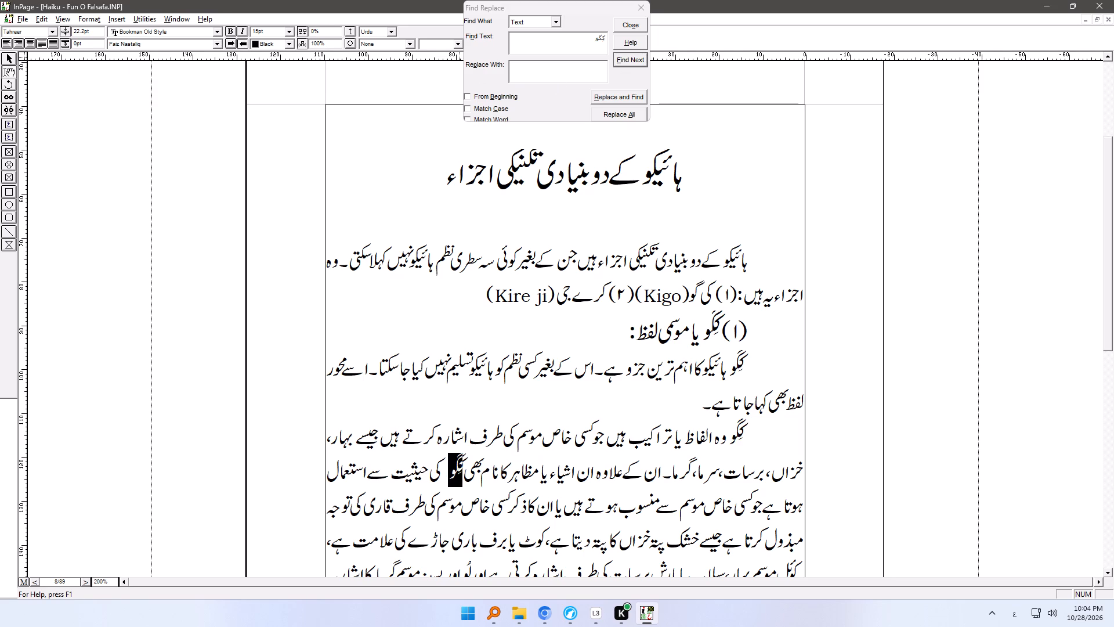
click(629, 60)
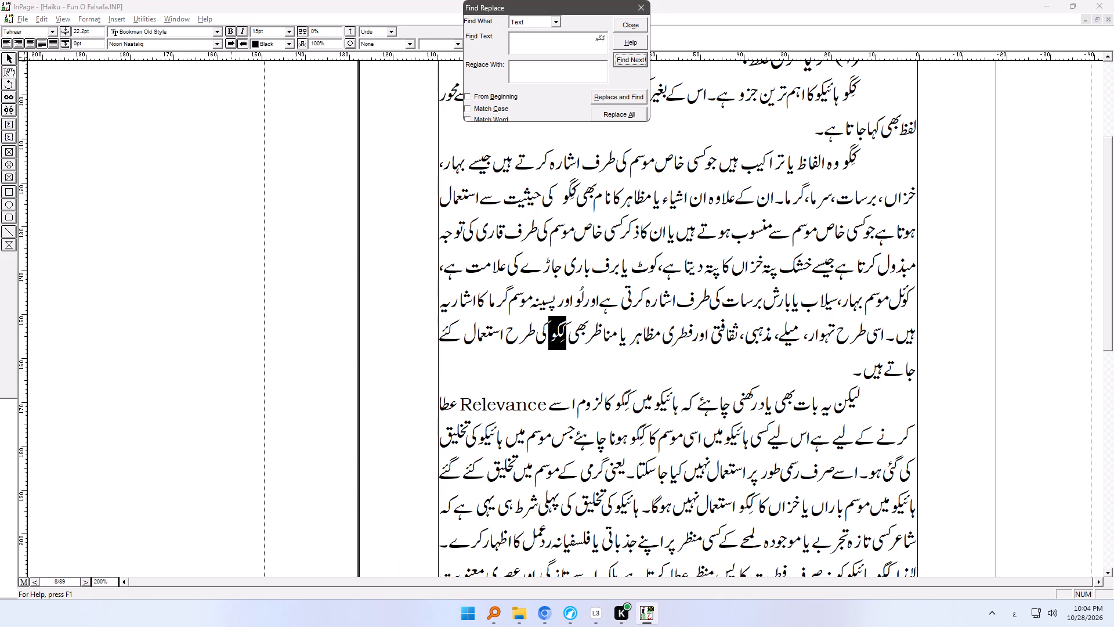
click(218, 43)
click(218, 60)
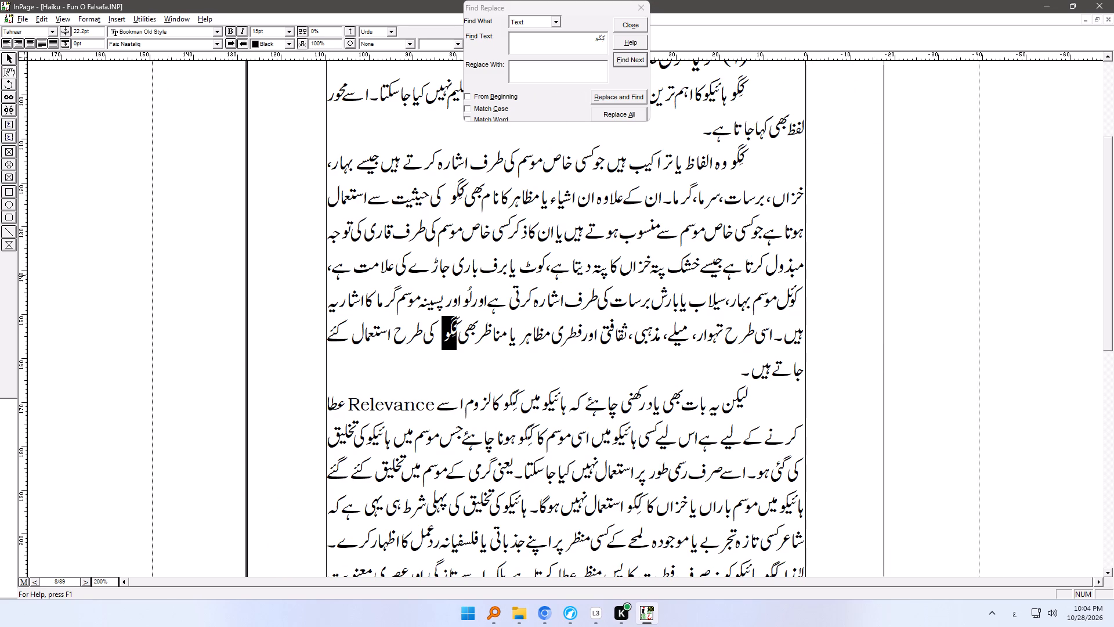
click(440, 325)
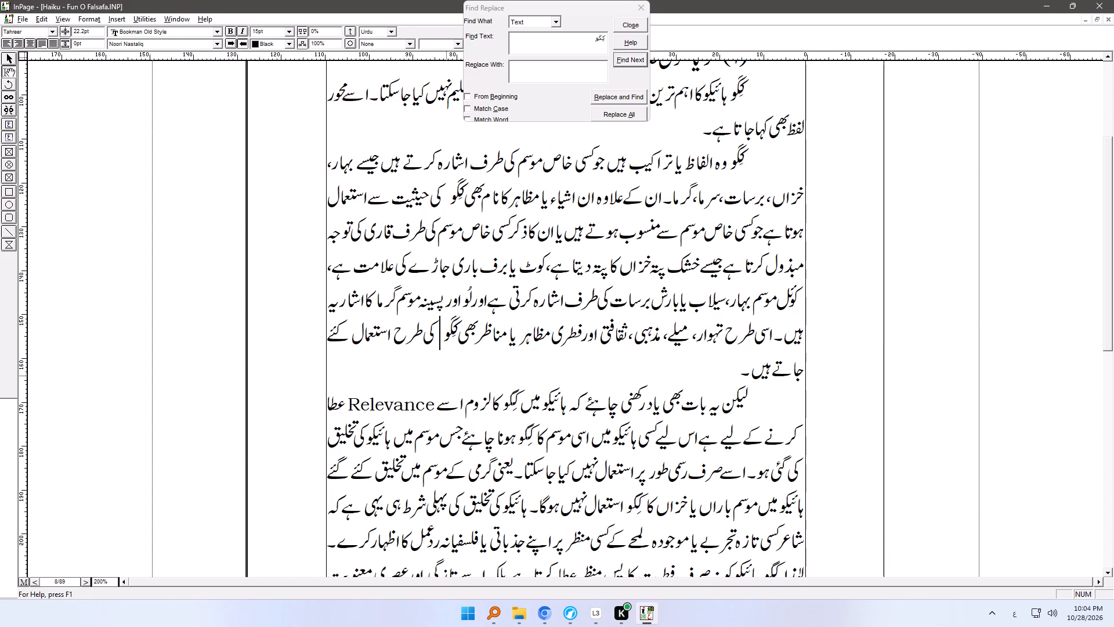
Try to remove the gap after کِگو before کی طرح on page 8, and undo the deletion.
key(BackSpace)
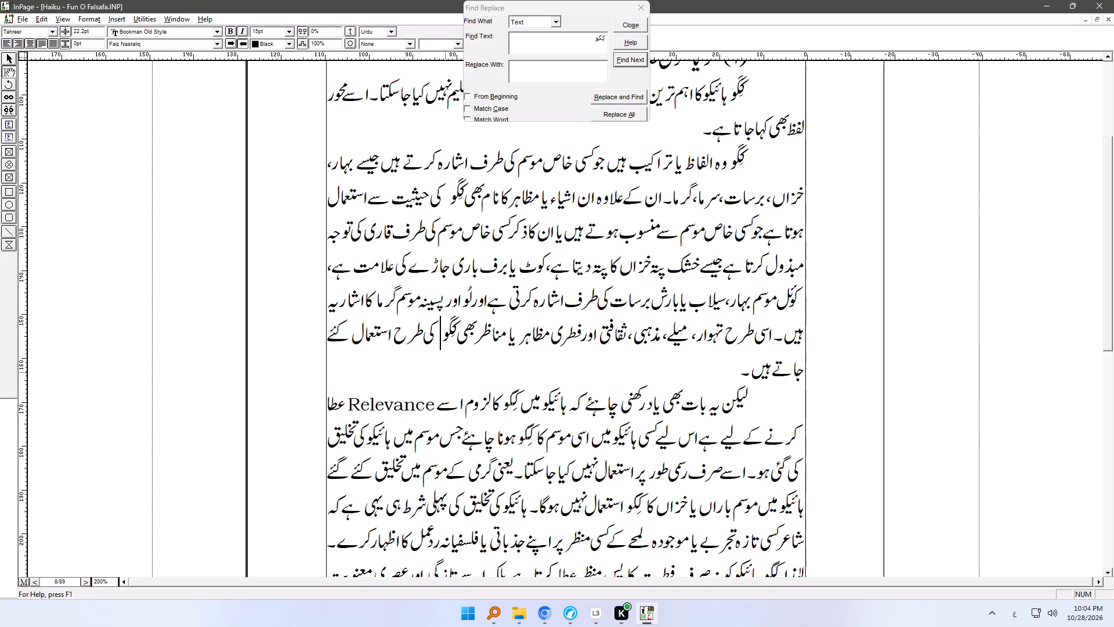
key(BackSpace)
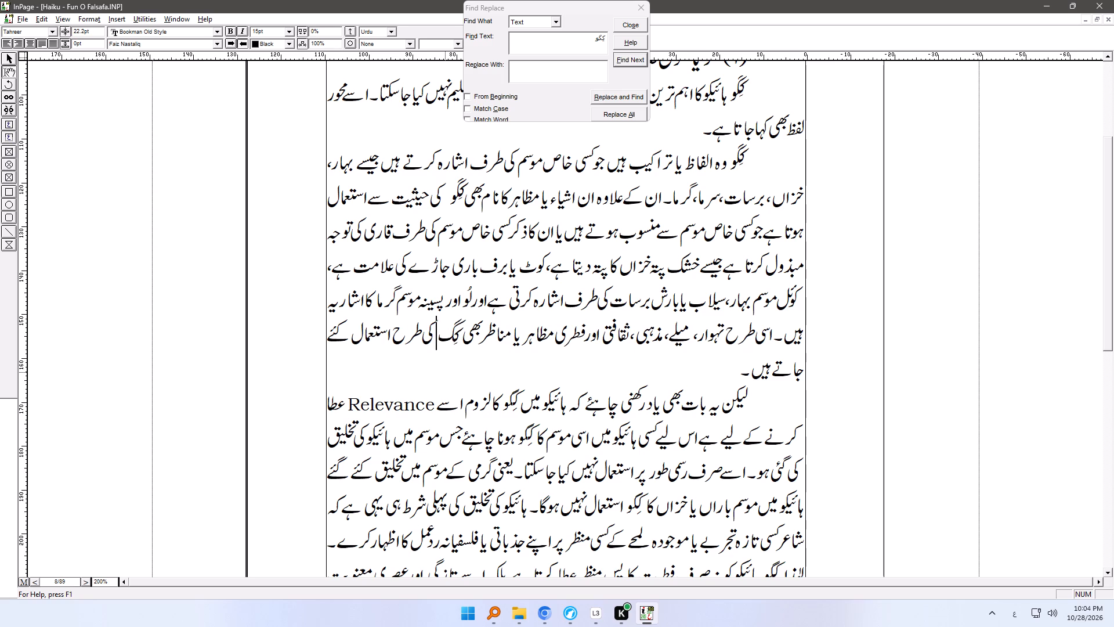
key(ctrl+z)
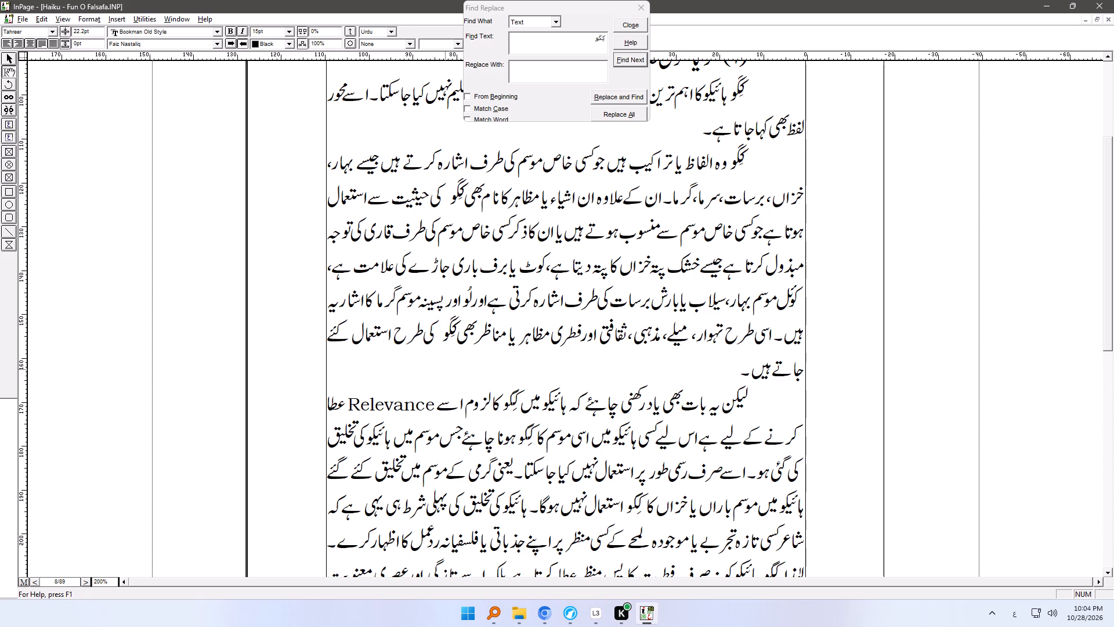
Find the next four occurrences of کِگو, in page 8's last paragraph from کا لزوم to after لہٰذا, and set each to Faiz Nastaliq.
click(621, 59)
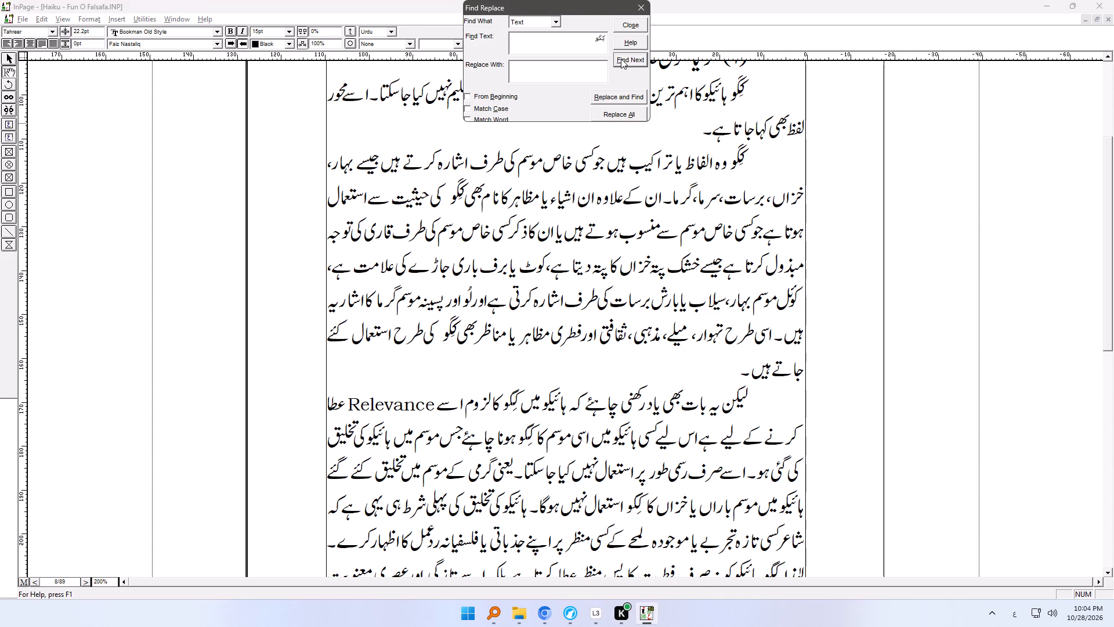
click(214, 44)
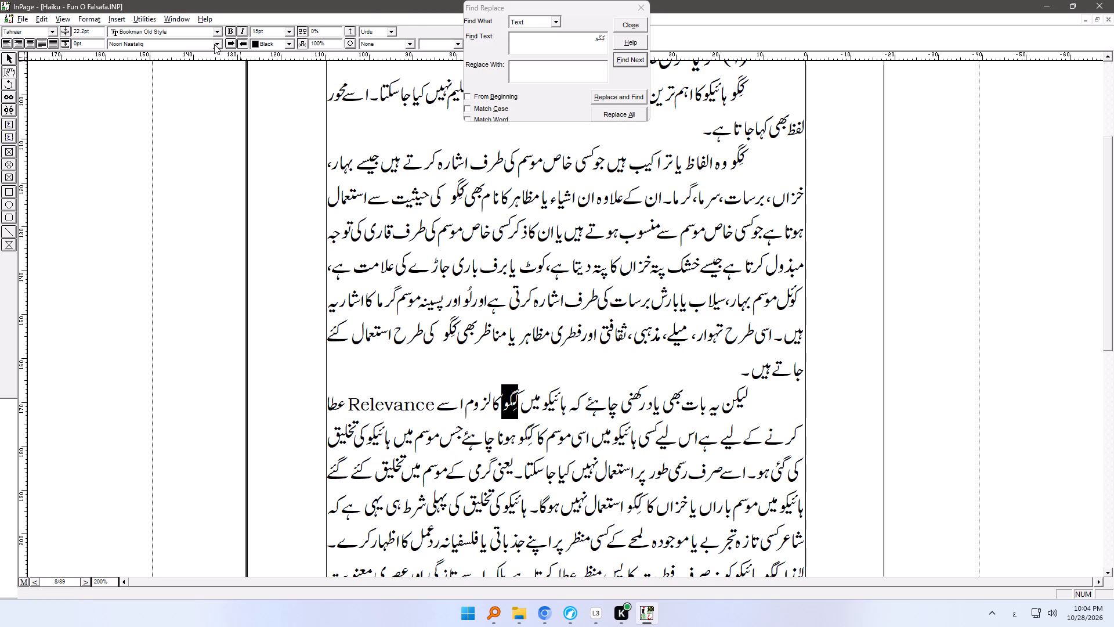
click(208, 60)
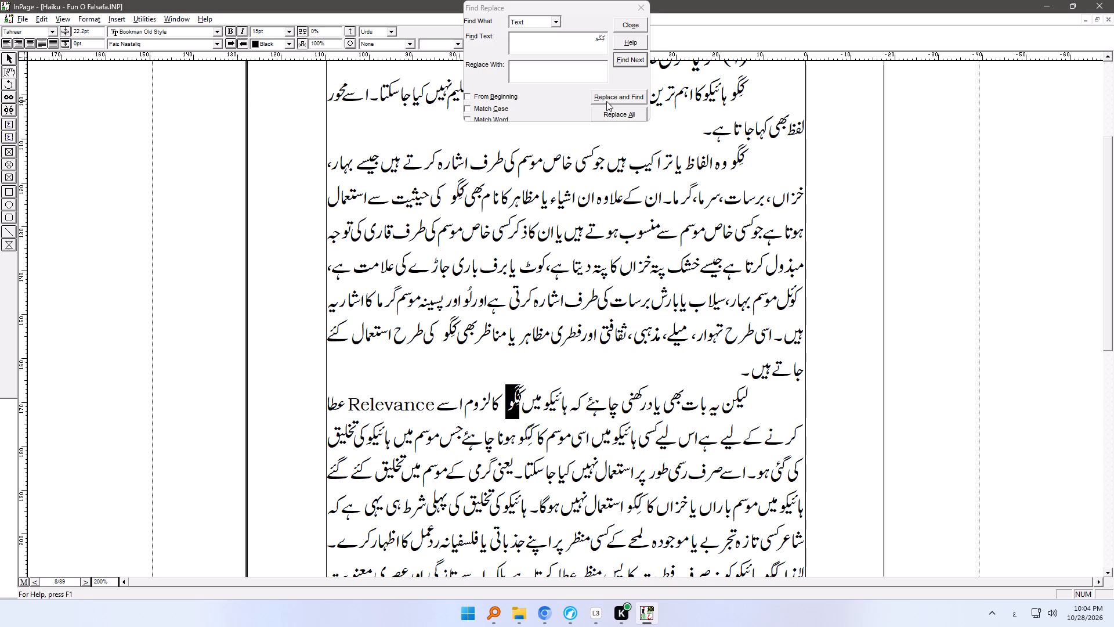
click(579, 44)
click(629, 59)
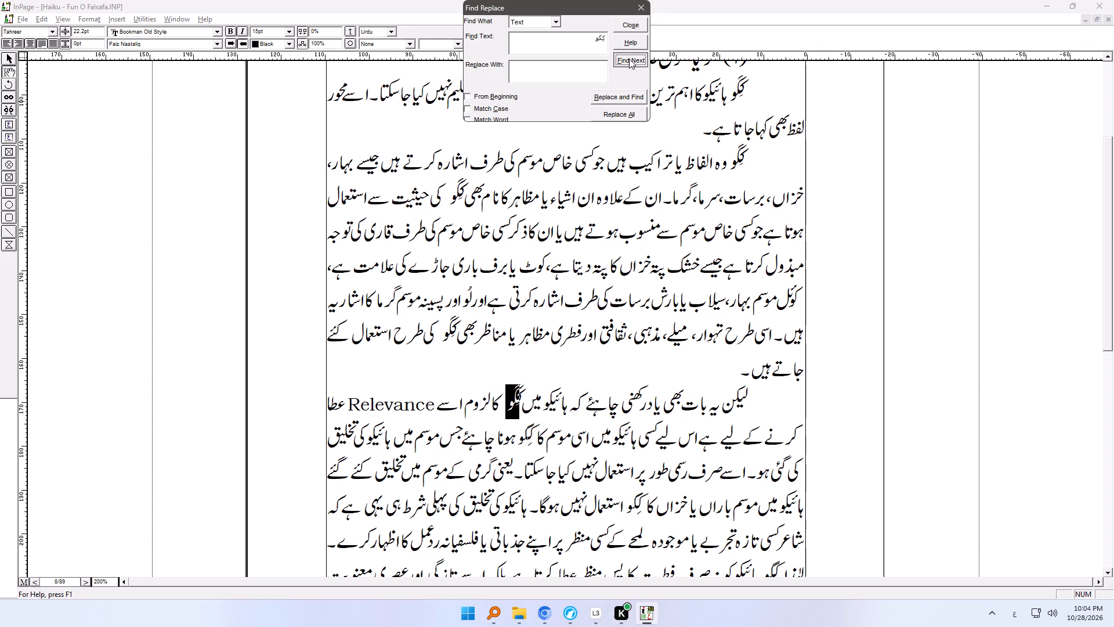
click(216, 44)
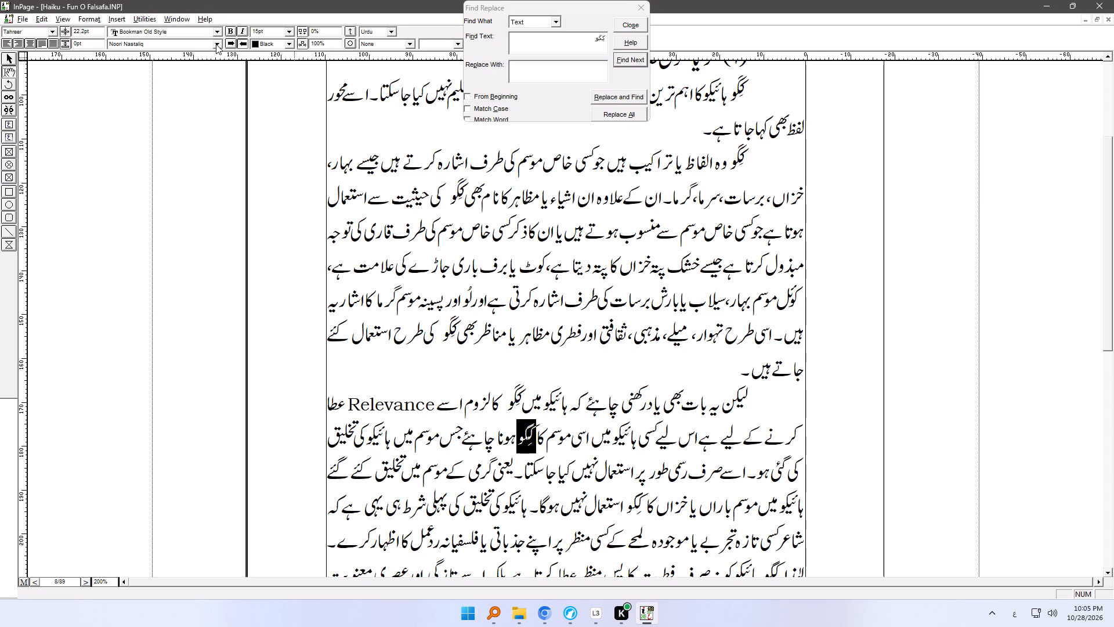
click(213, 60)
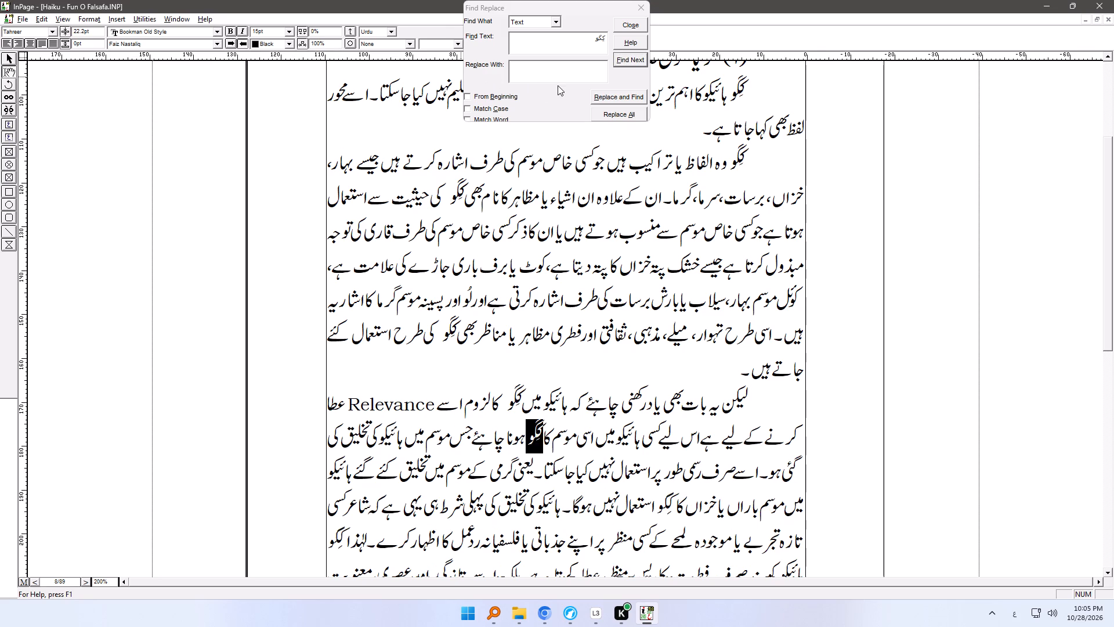
click(627, 61)
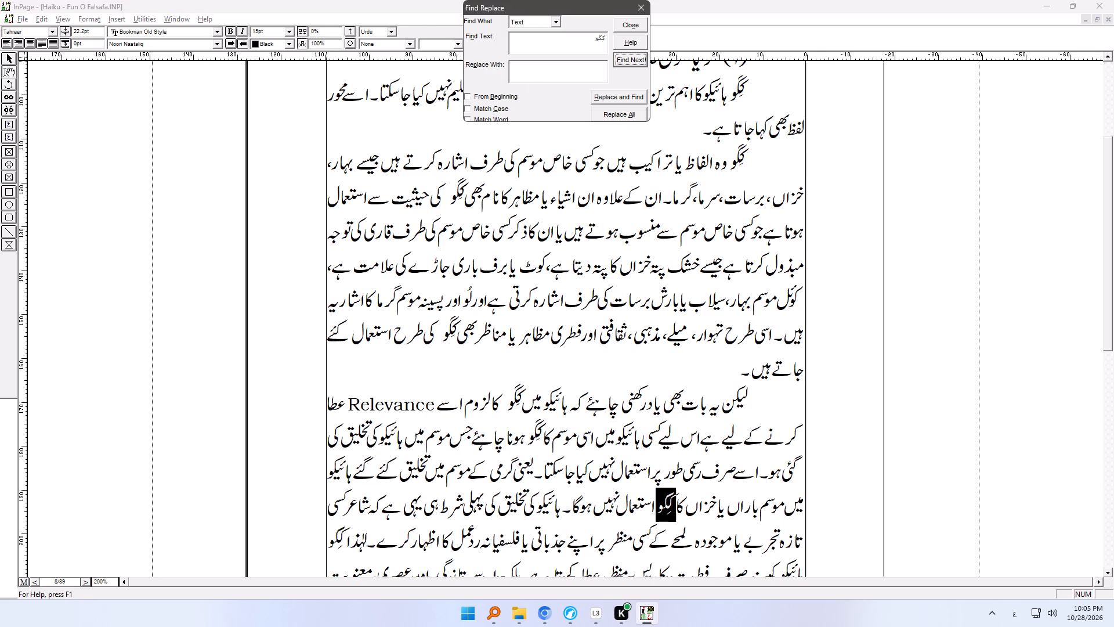
click(217, 46)
click(209, 62)
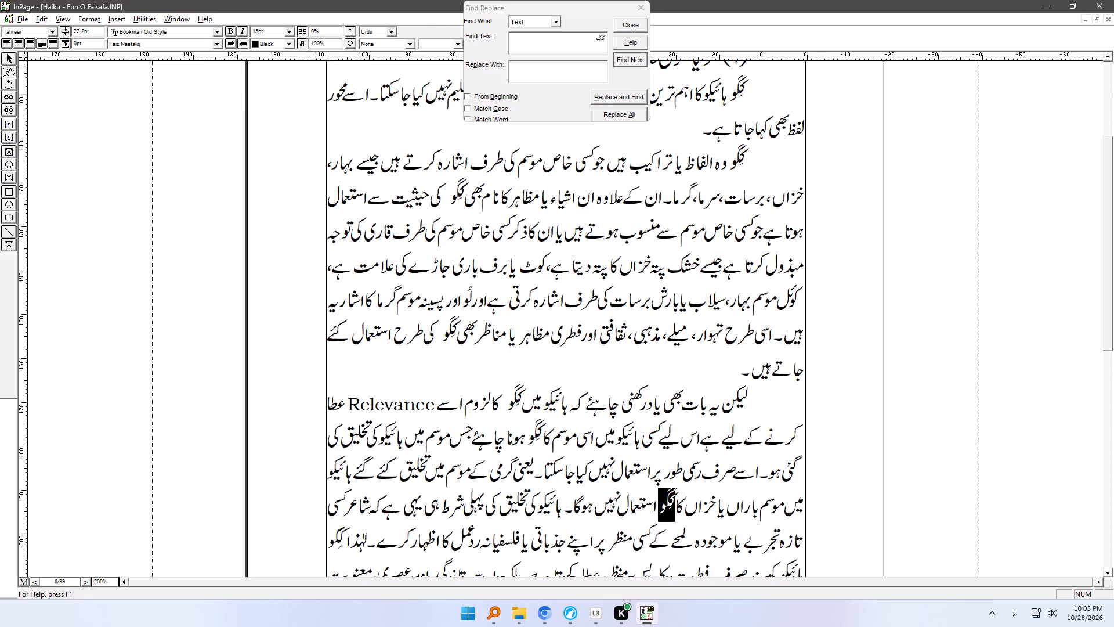
click(643, 58)
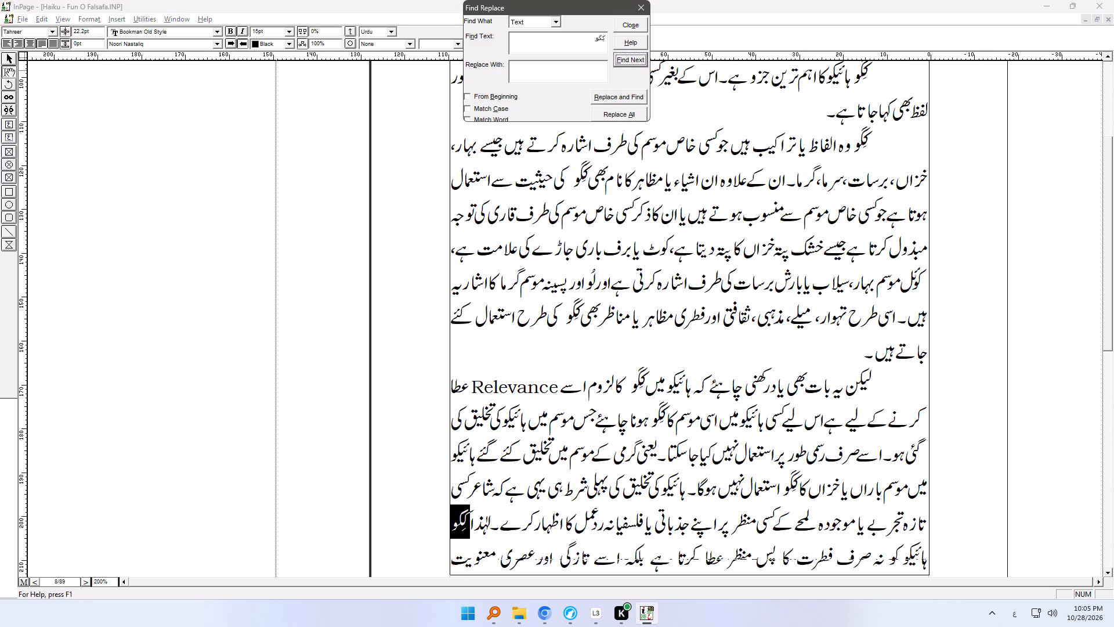
click(215, 46)
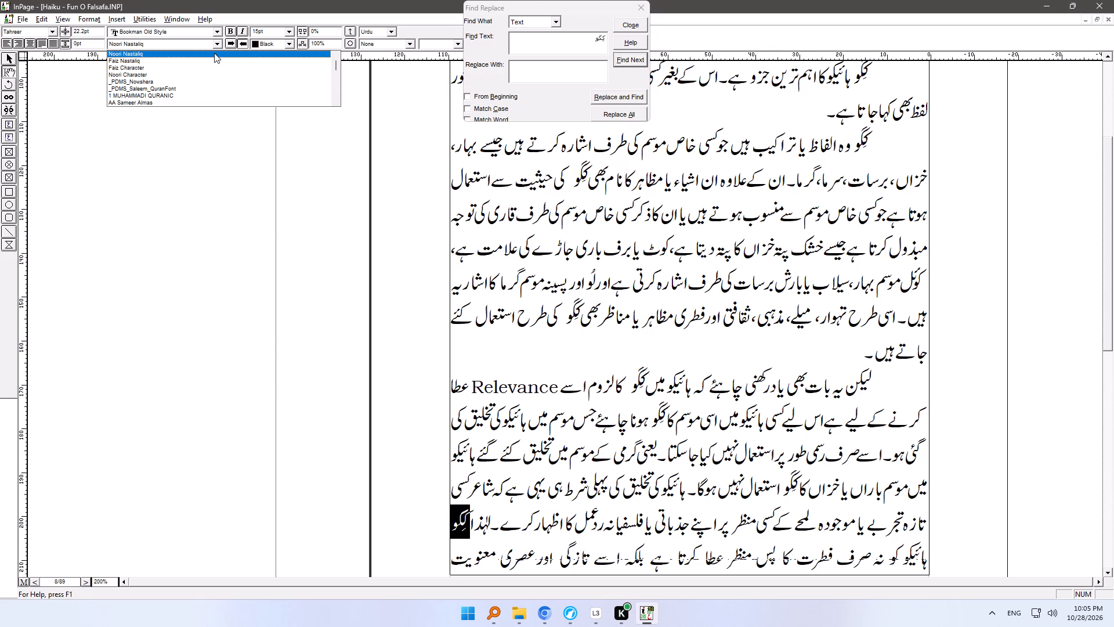
click(216, 57)
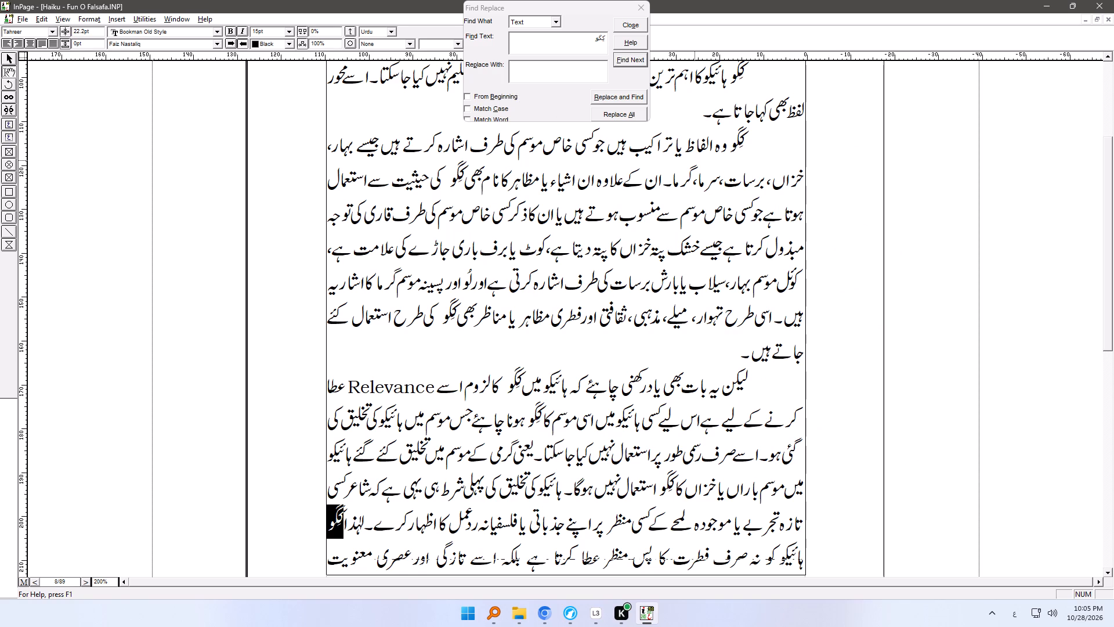
Set the three occurrences of کِگو in page 9's last paragraph, before پروجیکٹ, کو ملا کر and ڈکشنری, to Faiz Nastaliq.
click(622, 57)
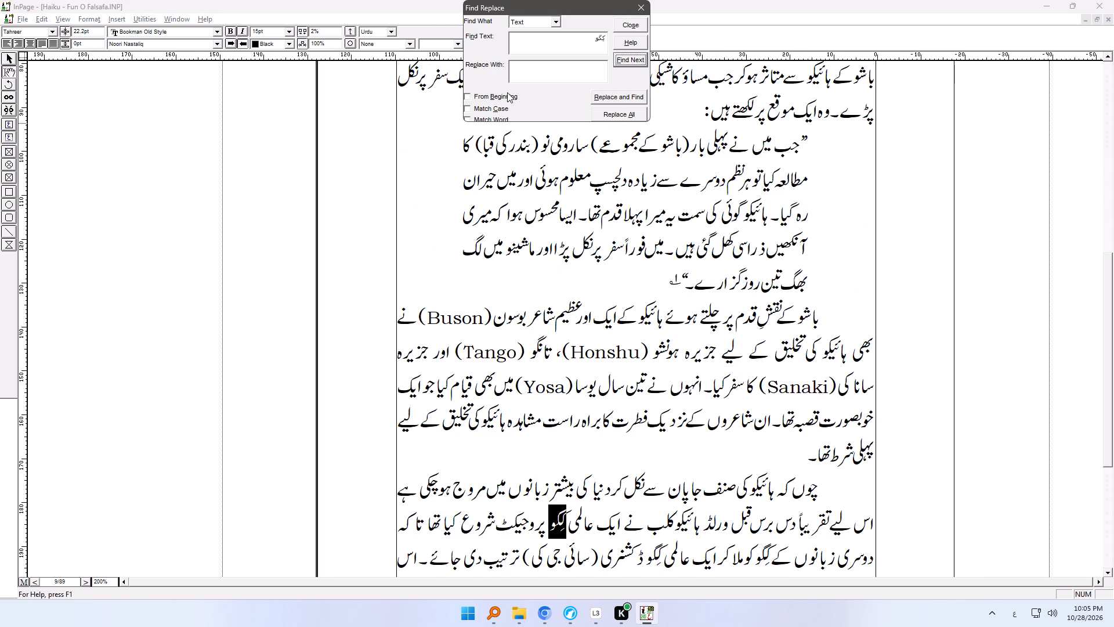
click(205, 48)
click(207, 58)
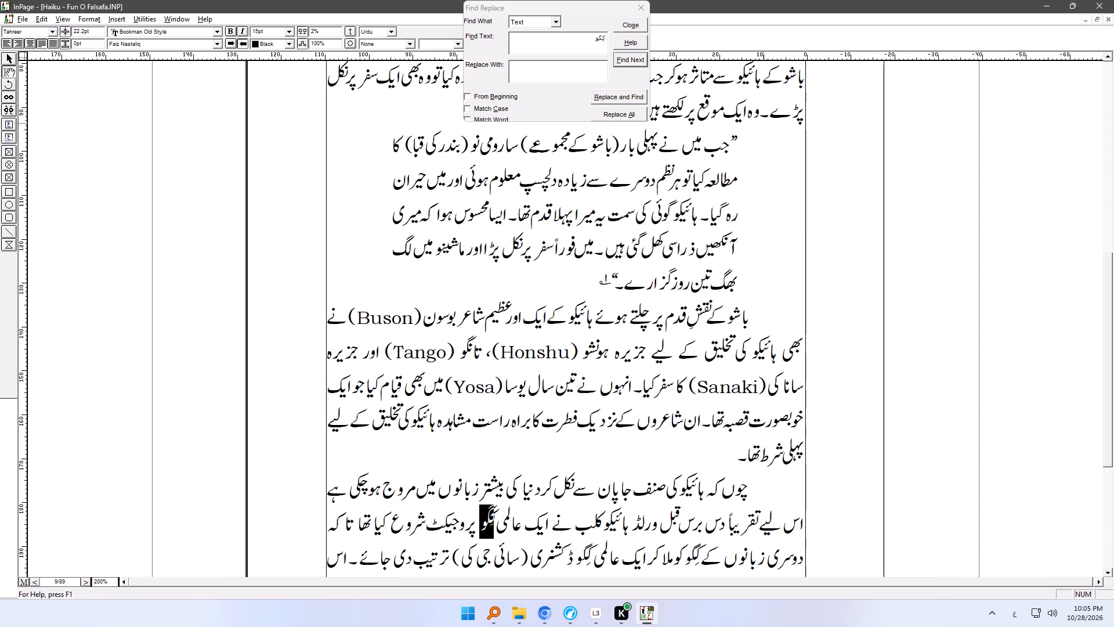
click(620, 62)
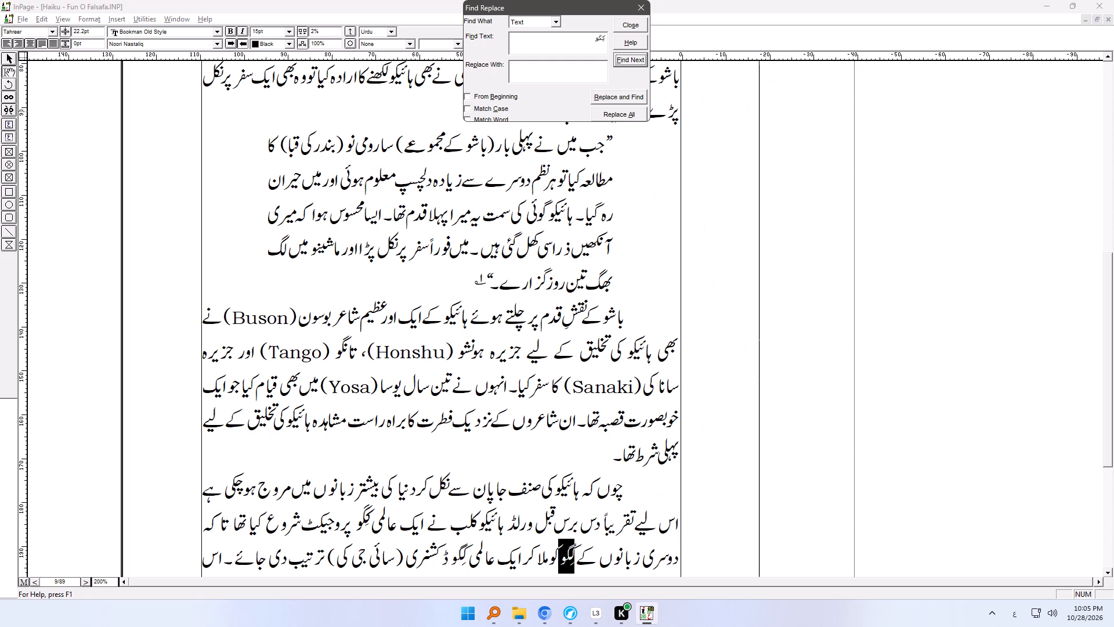
click(216, 45)
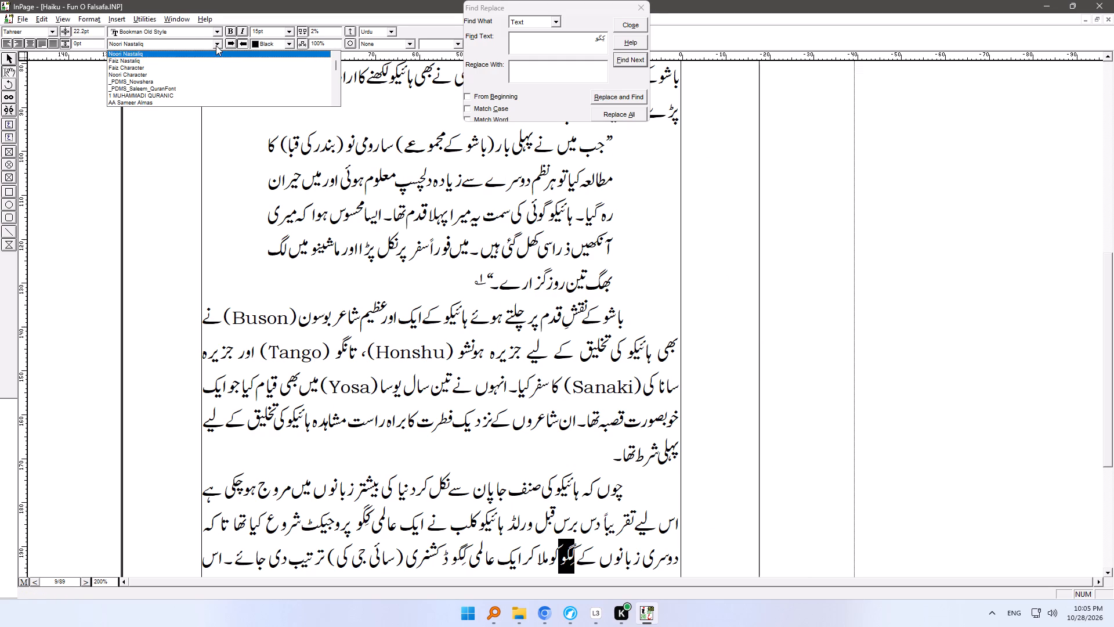
click(215, 60)
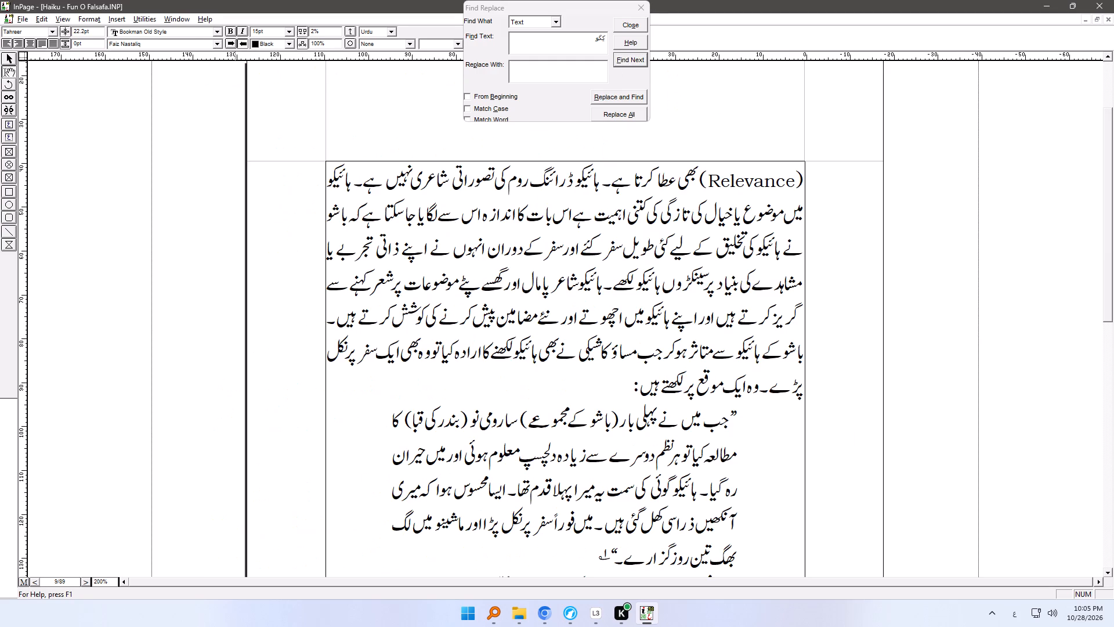
click(633, 62)
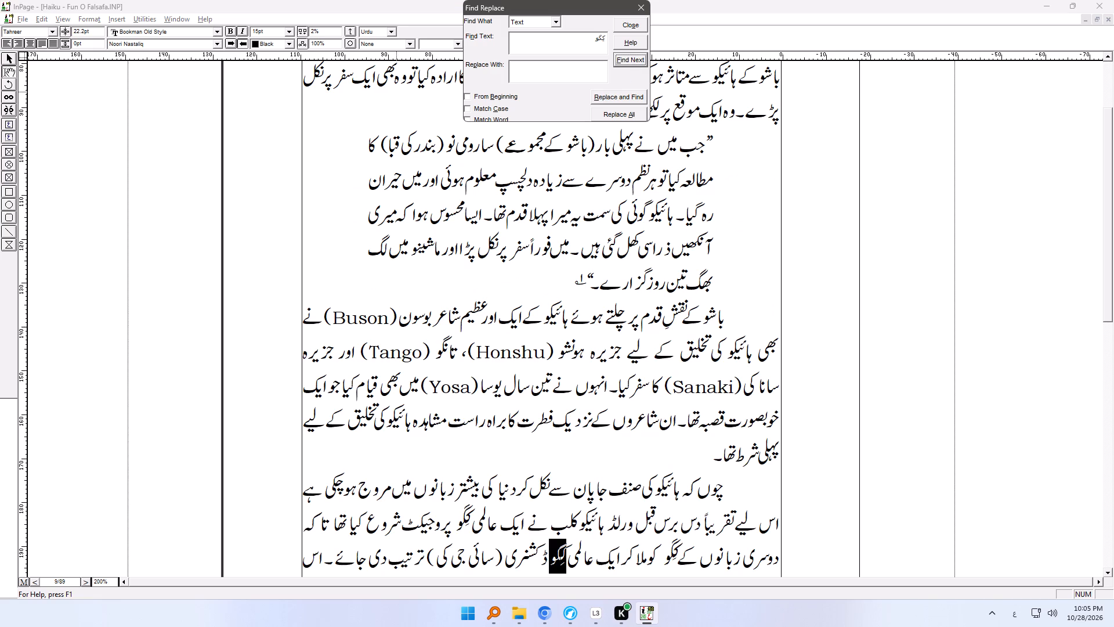
click(173, 43)
click(173, 59)
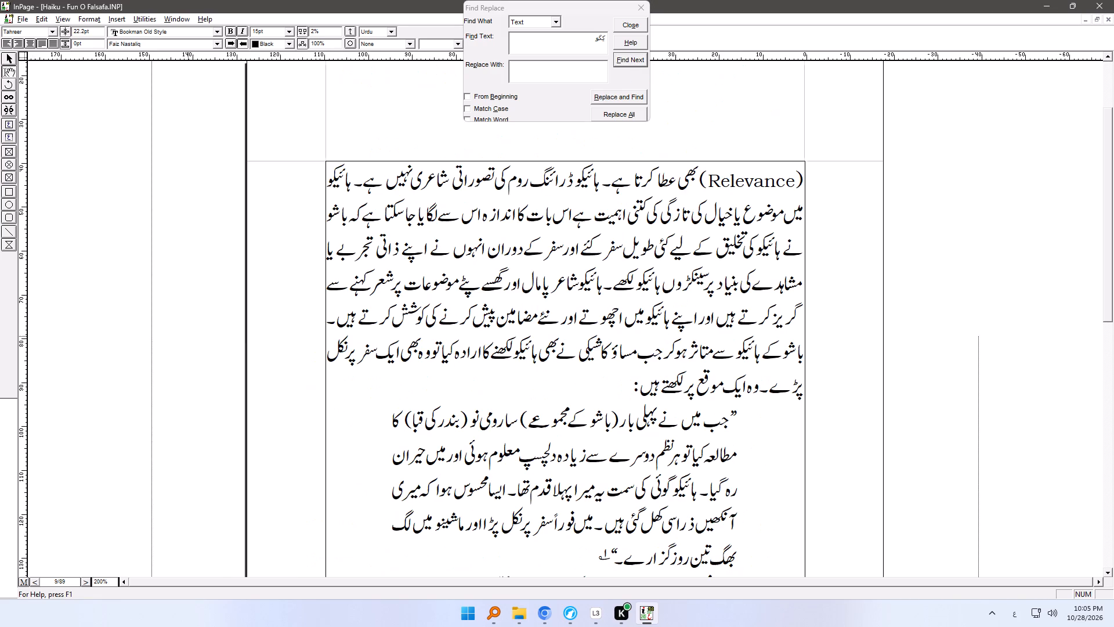
Set the first three occurrences of کِگو on page 10, before کی روایت, سے آزاد ہائیکو and سے آزاد کردیا, to Faiz Nastaliq.
click(626, 63)
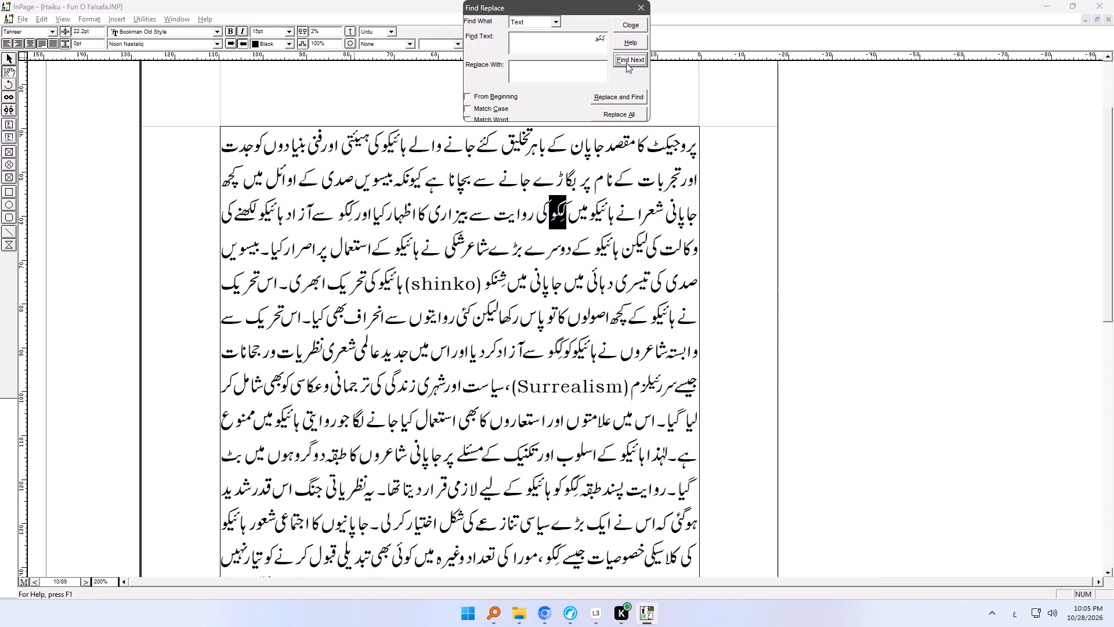
click(193, 45)
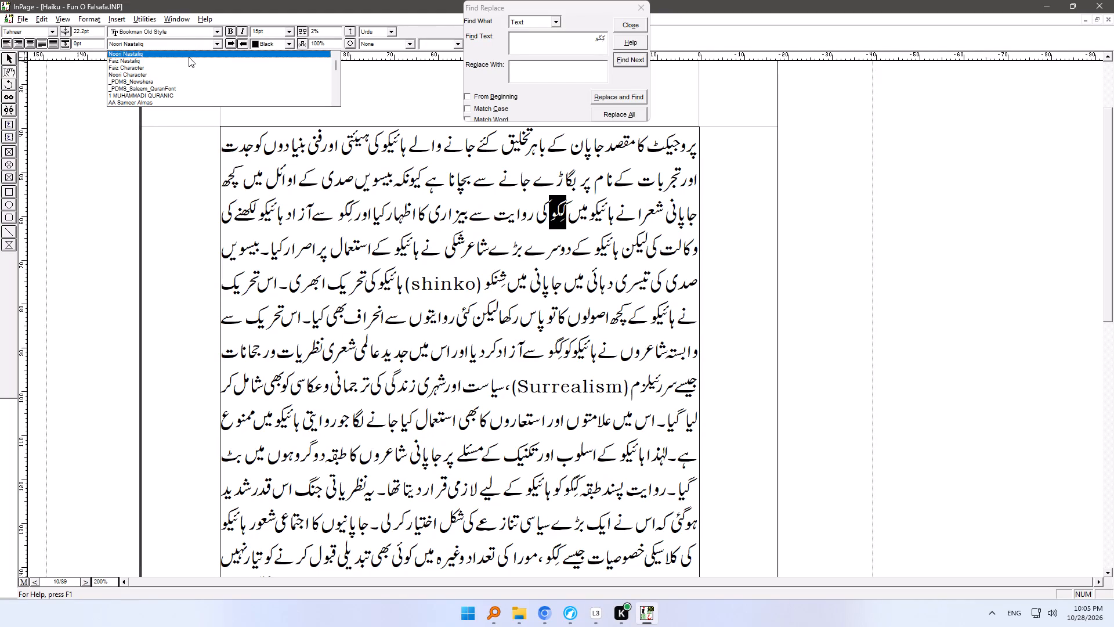
click(189, 60)
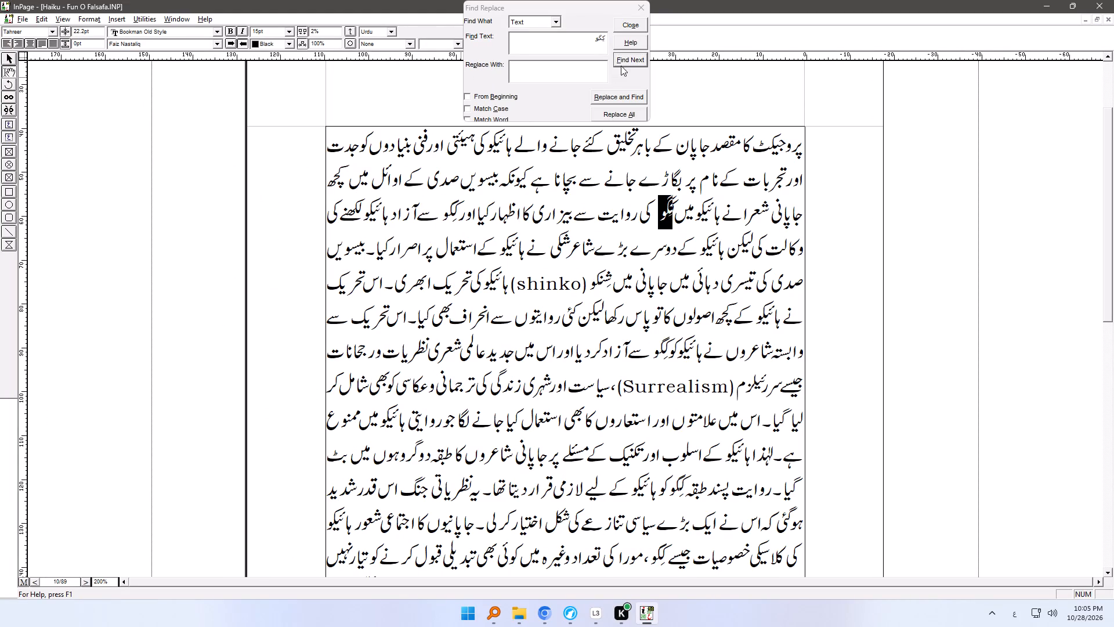
click(623, 63)
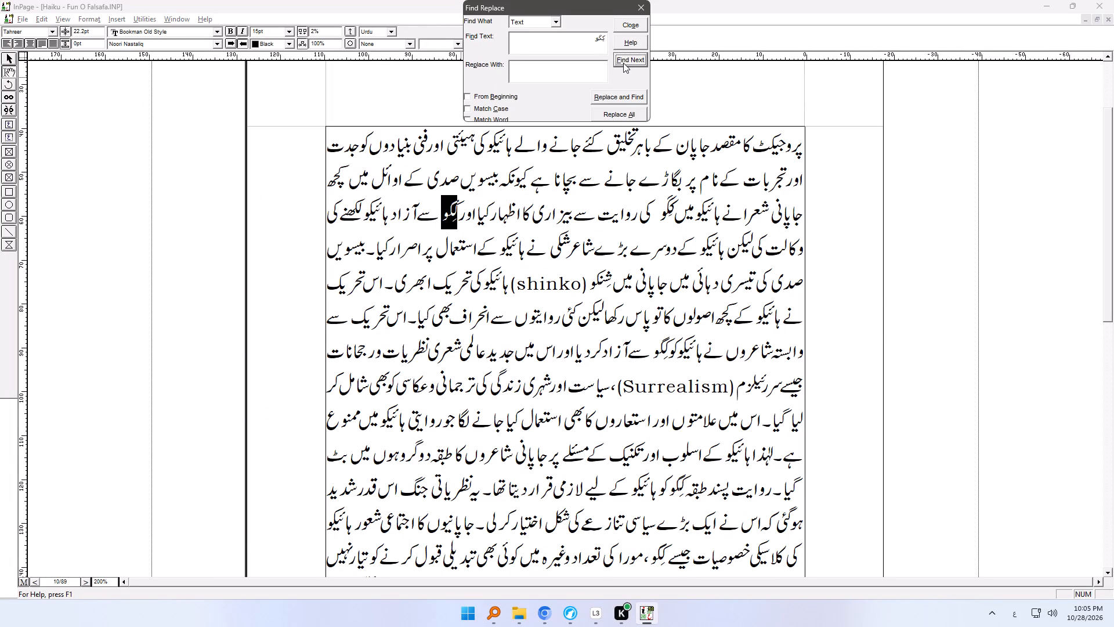
click(176, 45)
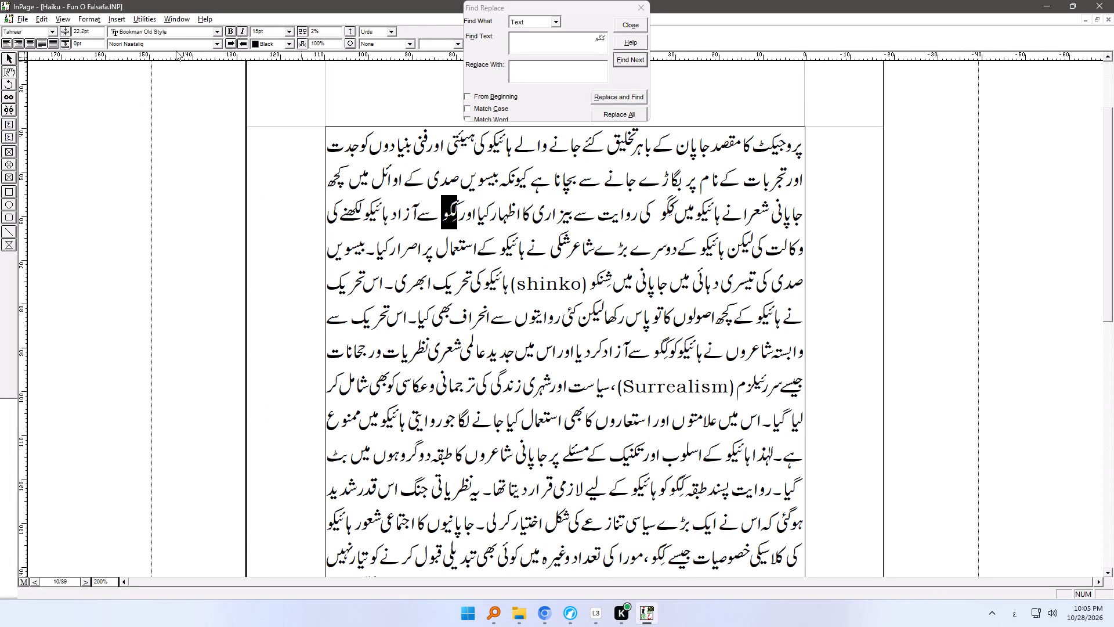
click(179, 60)
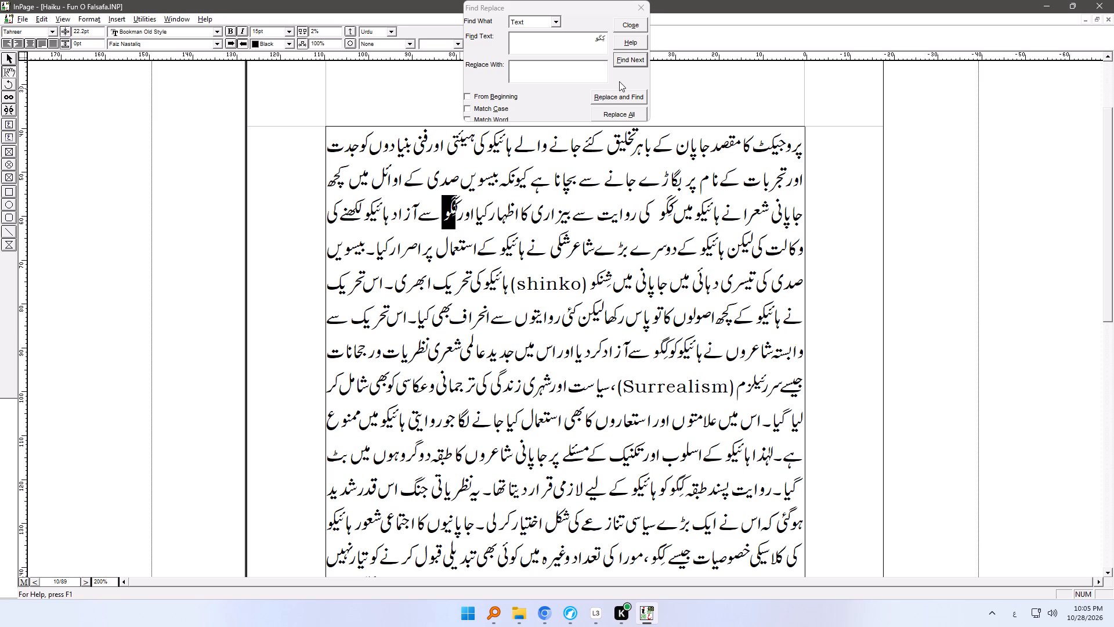
click(631, 62)
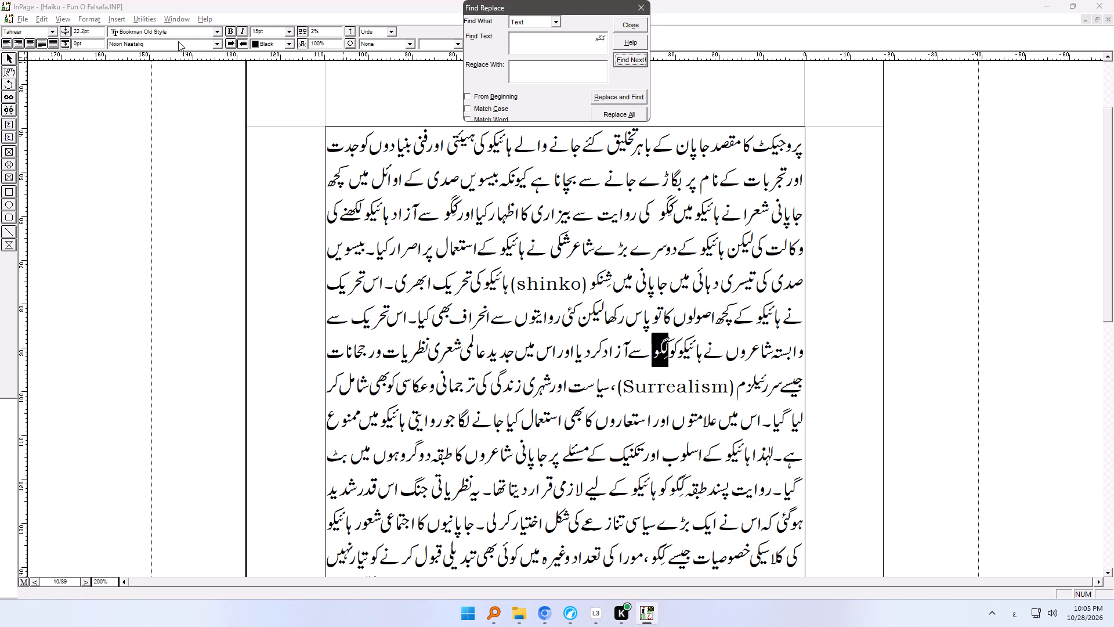
click(178, 43)
click(178, 60)
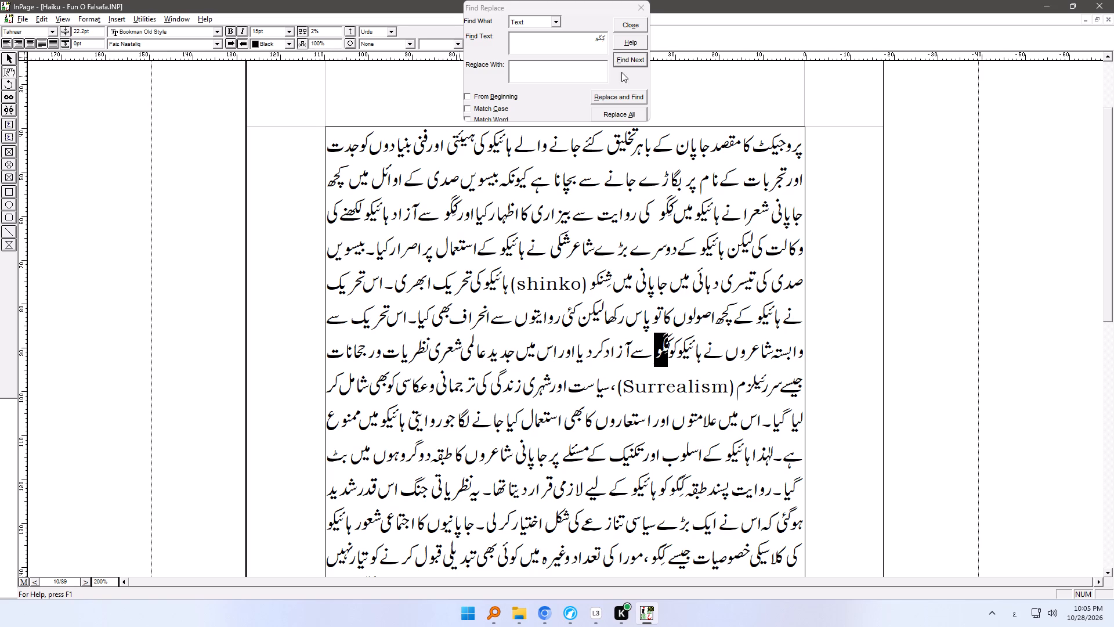
Set the next two occurrences of کِگو on page 10, after روایت پسند طبقہ and after جیسے, to Faiz Nastaliq.
click(641, 61)
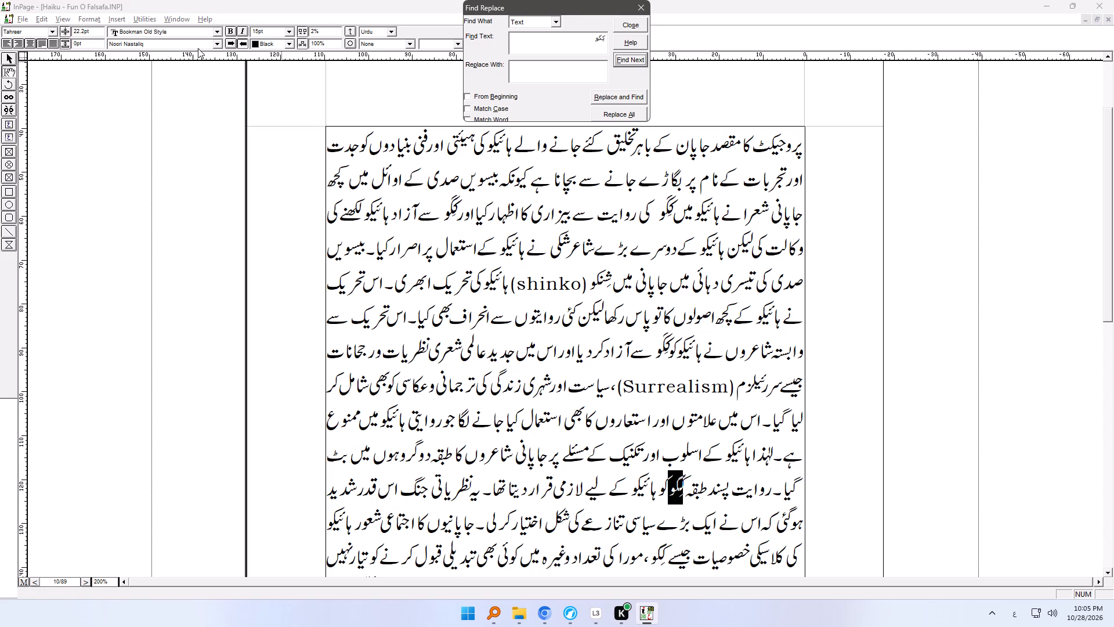
click(197, 43)
click(196, 62)
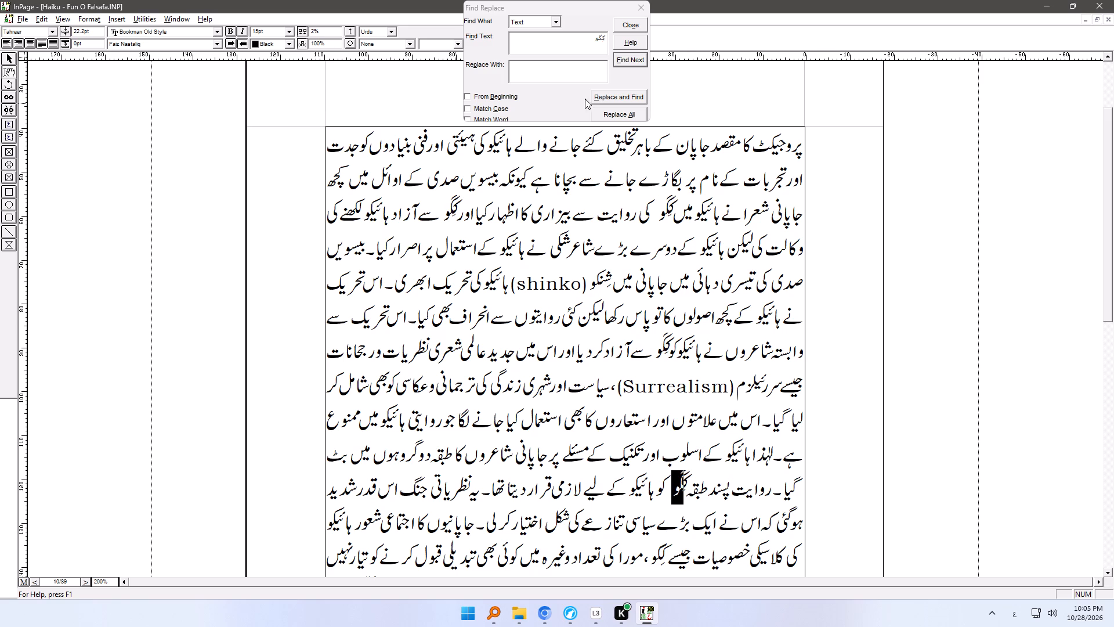
click(631, 62)
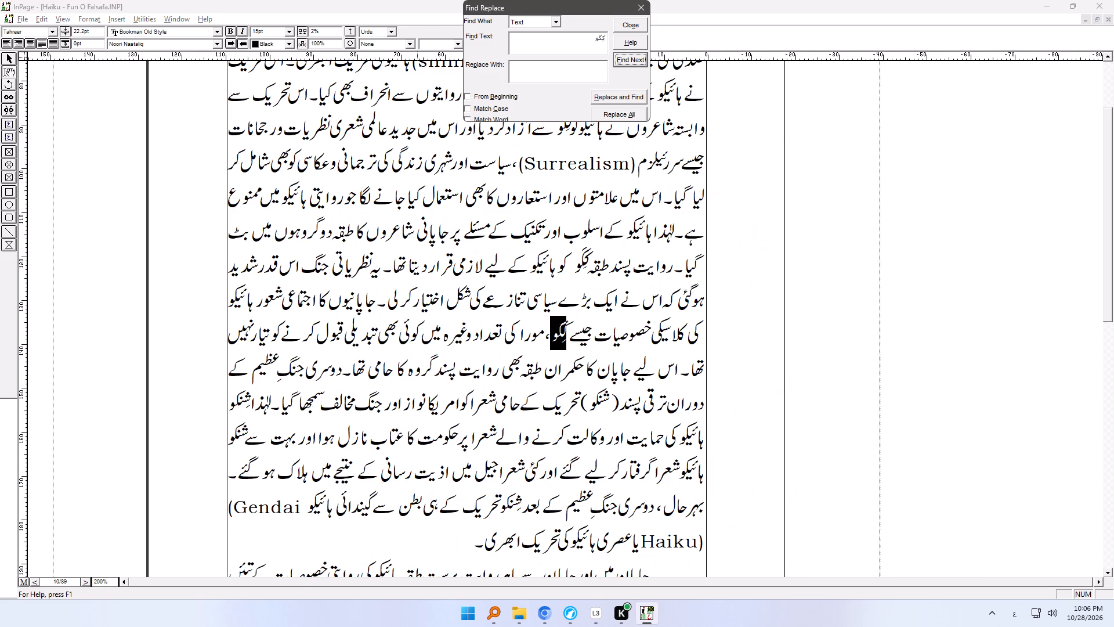
click(169, 46)
click(169, 58)
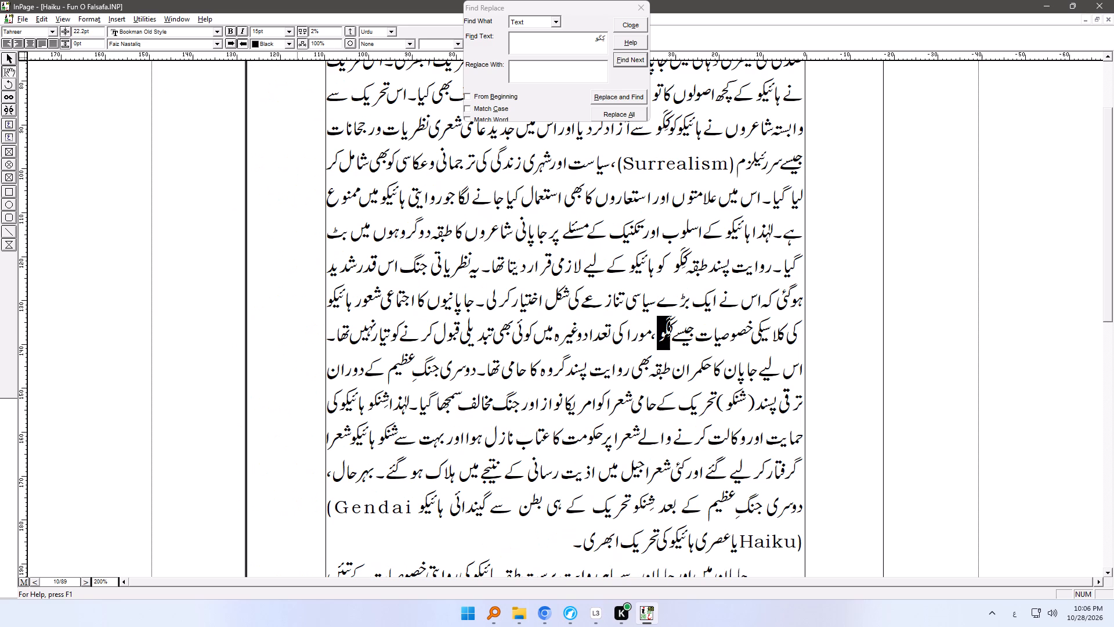
Find the next کِگو, before پروجیکٹ in page 11's first line, and set it to Faiz Nastaliq.
click(624, 62)
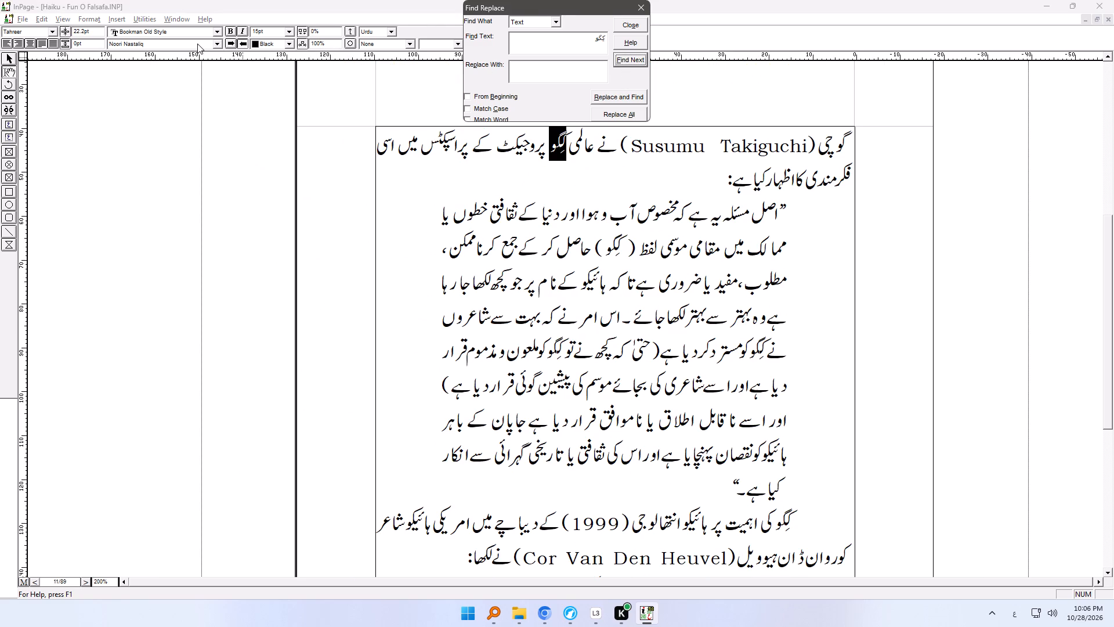
click(197, 44)
click(198, 58)
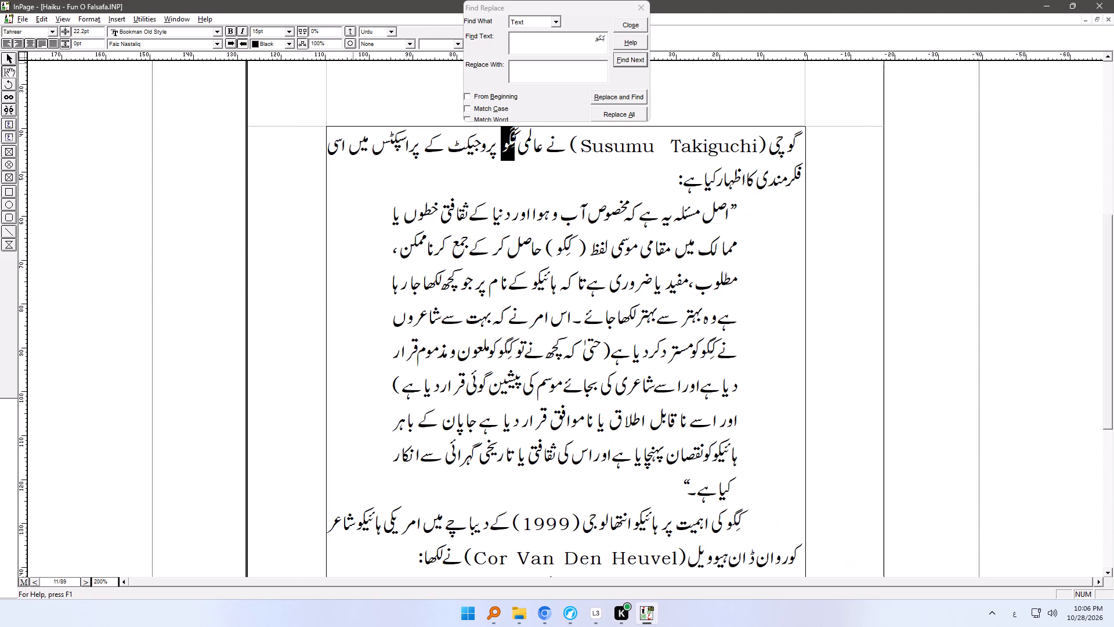
Set the three occurrences of کِگو in page 11's first quotation, after موسمی لفظ, before کو مسترد and before کو ملعون, to Faiz Nastaliq.
click(636, 63)
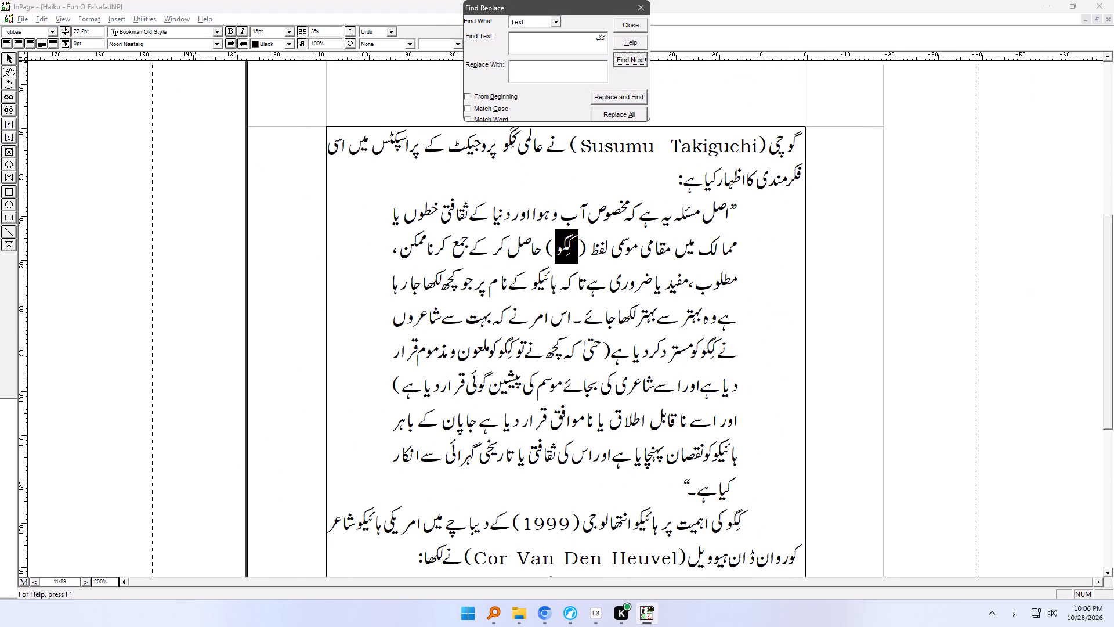
click(169, 45)
click(169, 60)
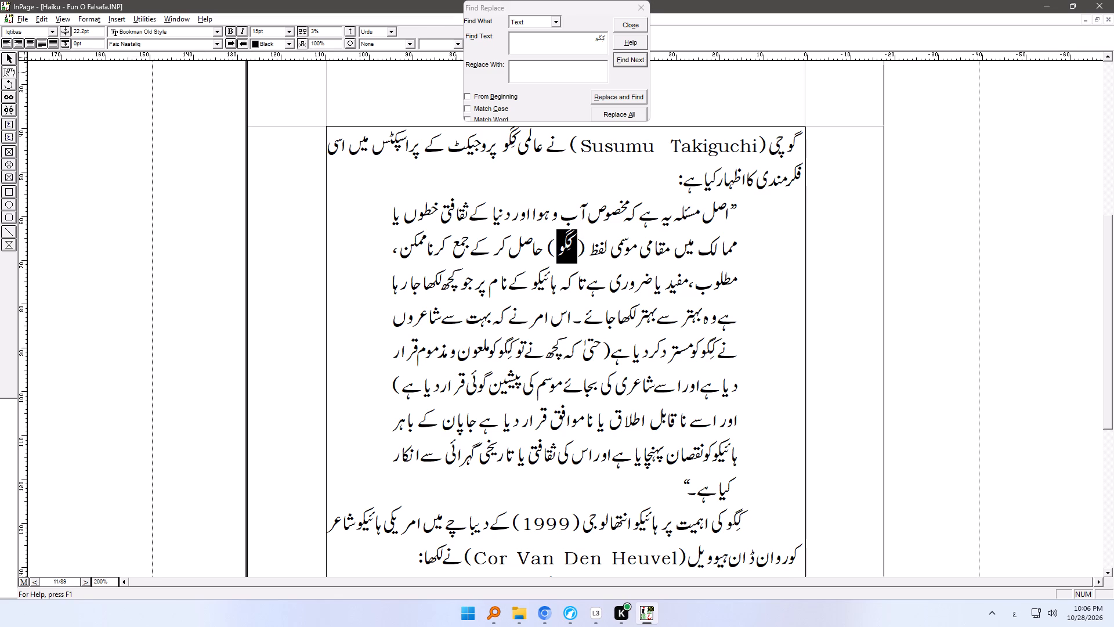
click(626, 63)
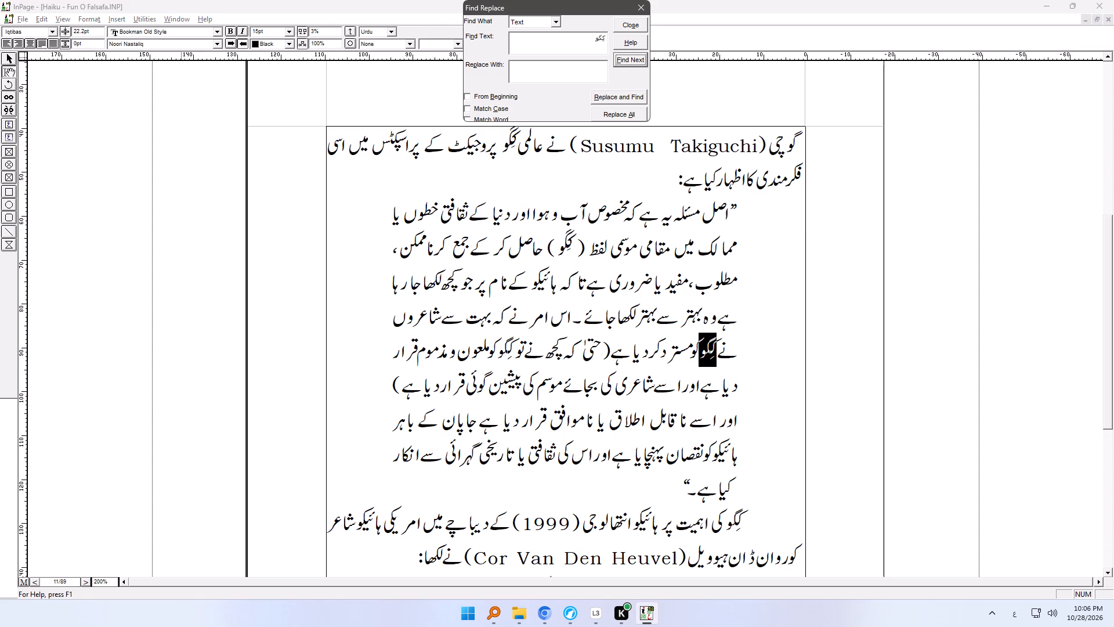
click(180, 47)
click(182, 58)
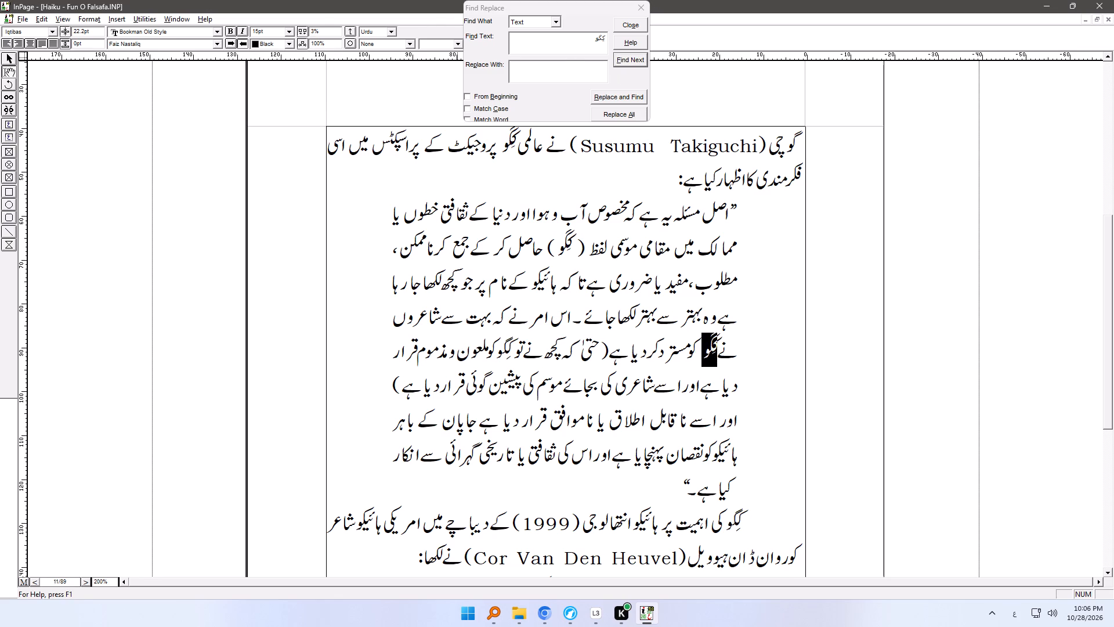
click(628, 60)
click(197, 46)
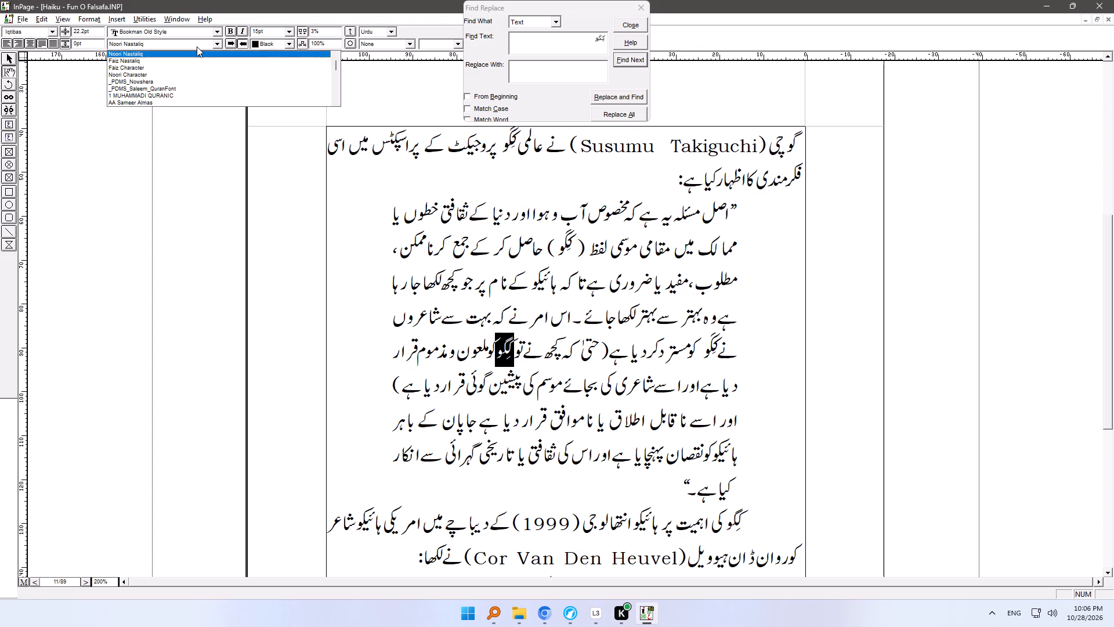
click(194, 59)
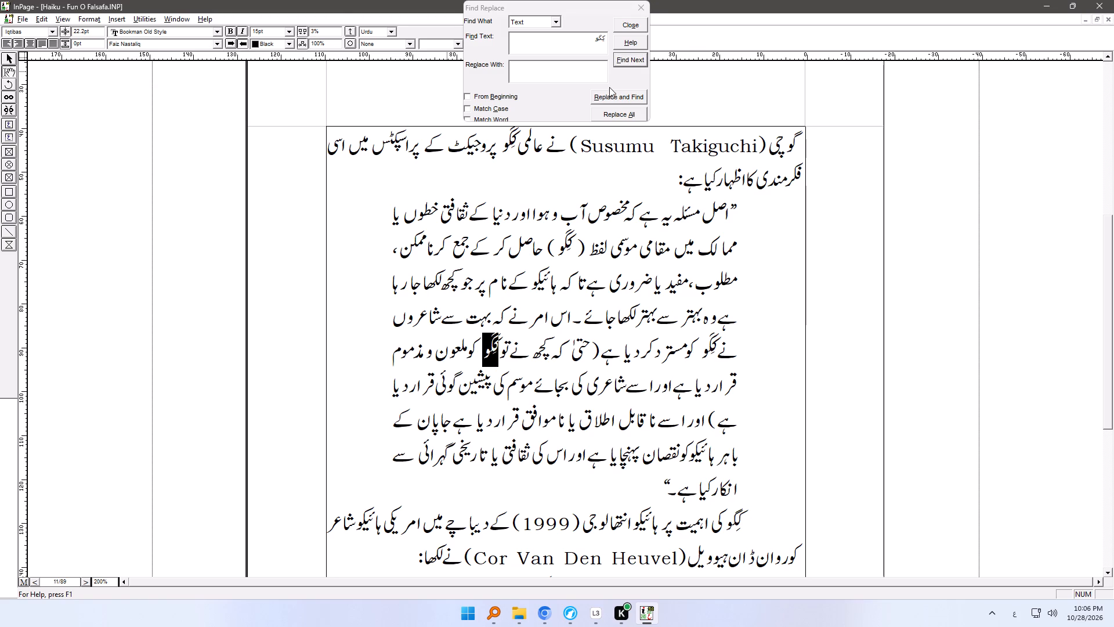
Set the next three occurrences of کِگو on page 11, before کی اہمیت, لازمی ہے and اور موسمی مظاہر, to Faiz Nastaliq.
click(625, 64)
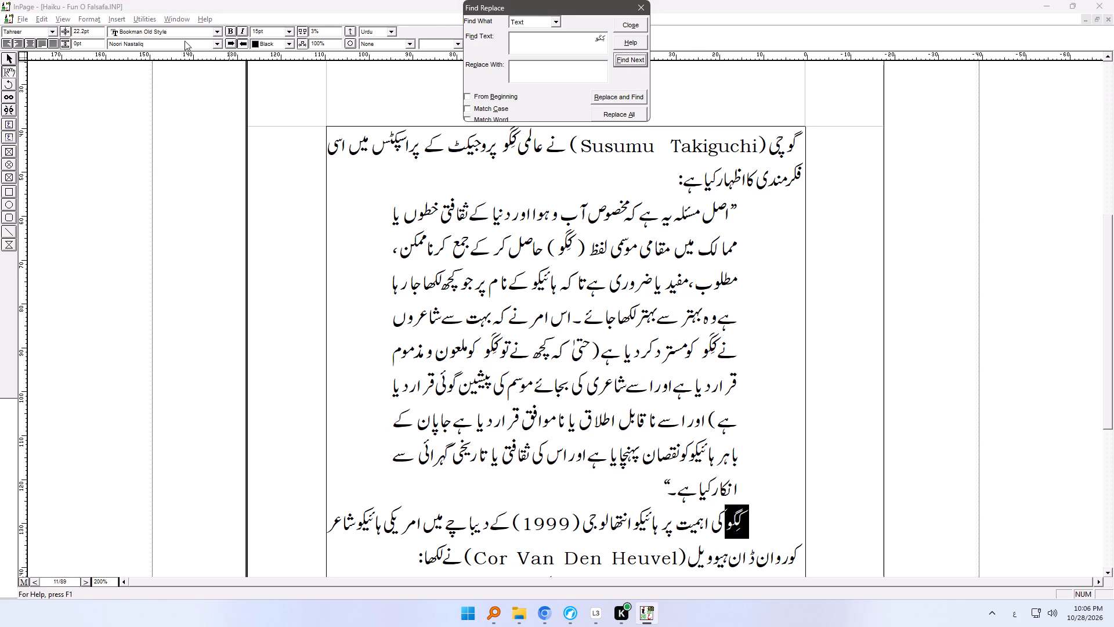
click(185, 43)
click(181, 59)
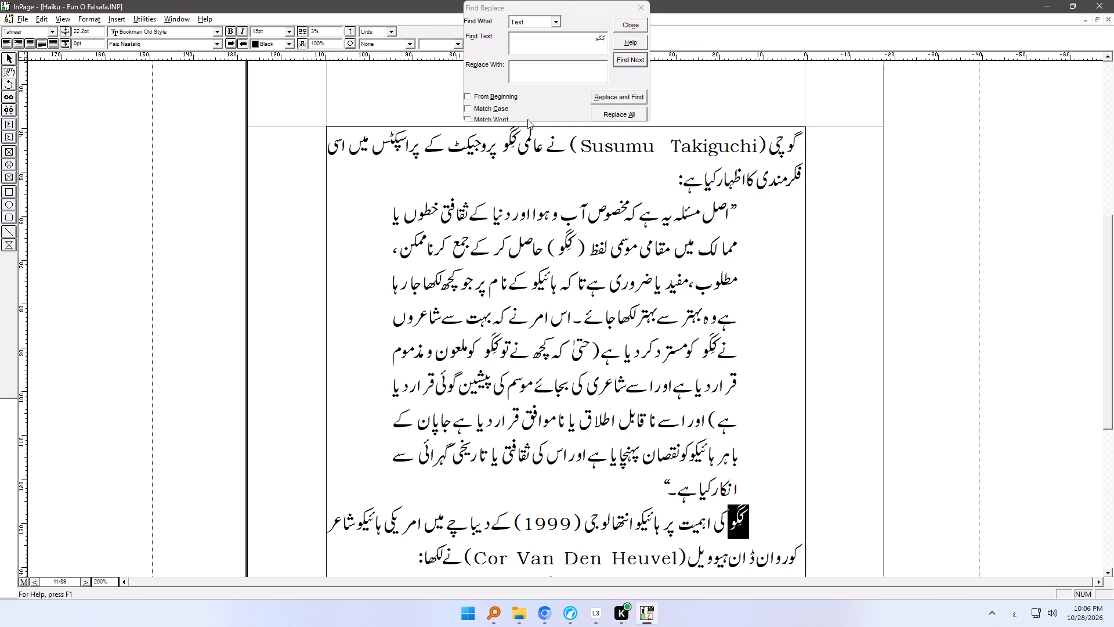
click(628, 65)
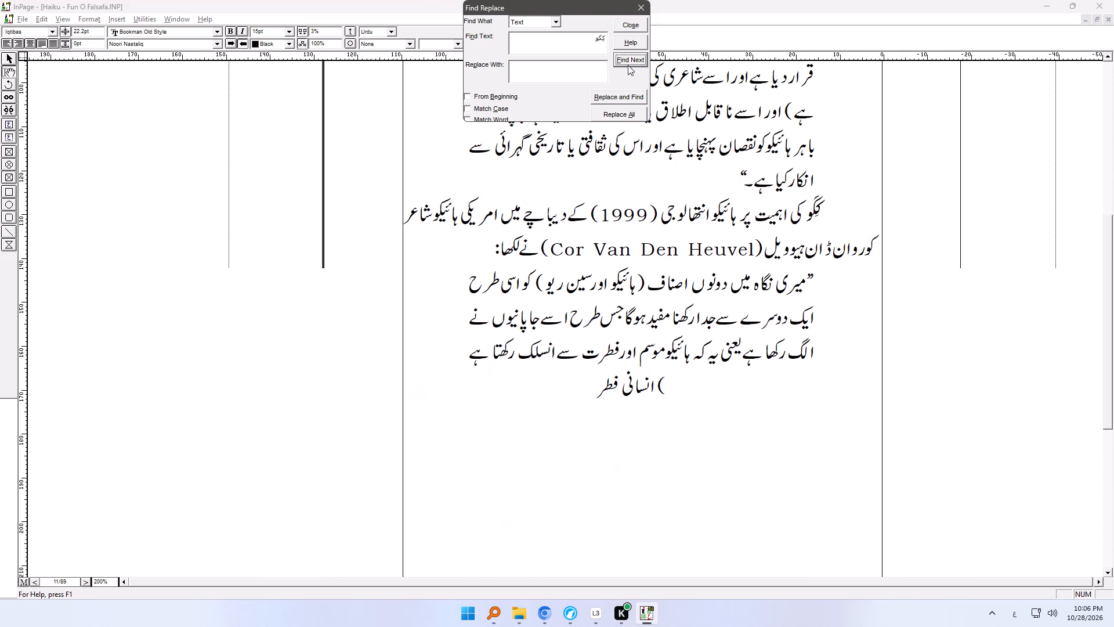
click(198, 45)
click(196, 57)
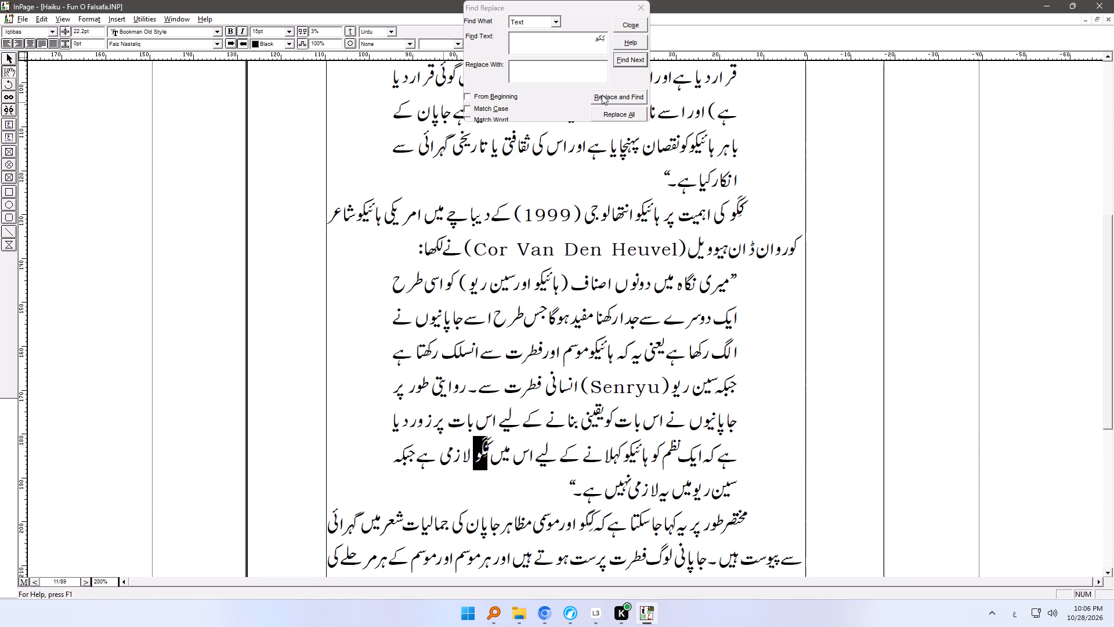
click(628, 63)
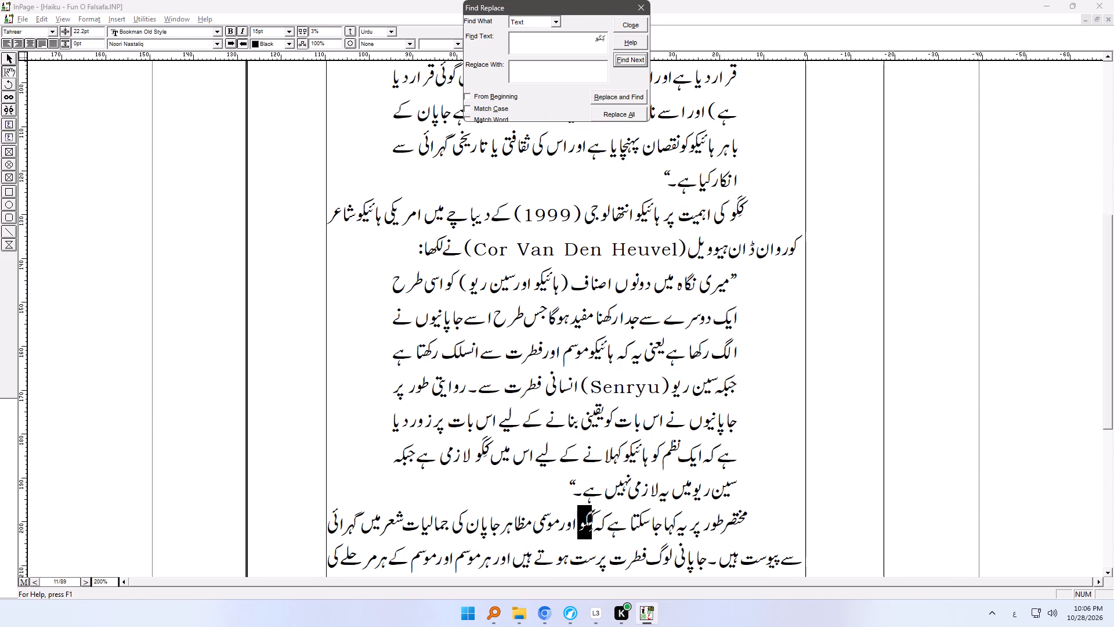
click(200, 50)
click(198, 45)
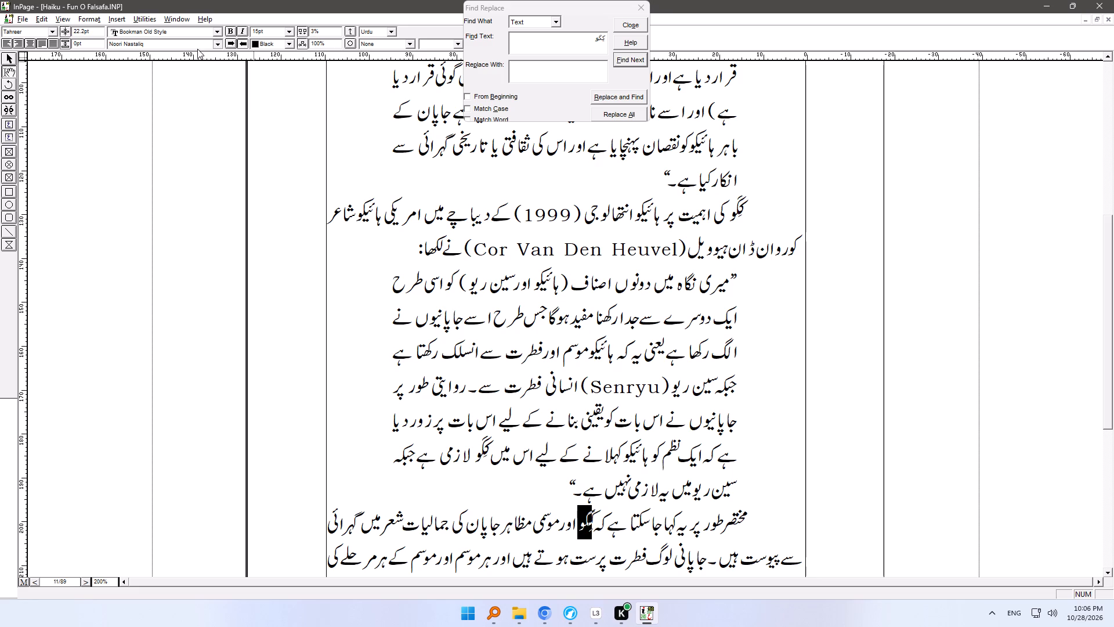
click(196, 58)
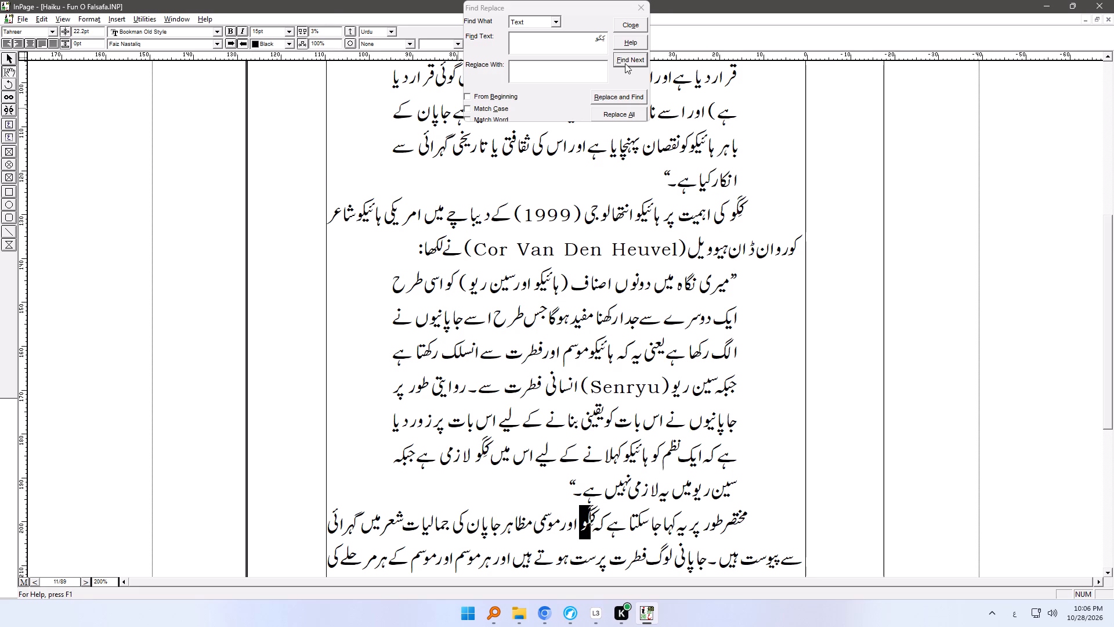
Set the first three occurrences of کِگو on page 12, before فطری طور, (Spring Kigo) and ہوگا, to Faiz Nastaliq.
click(623, 62)
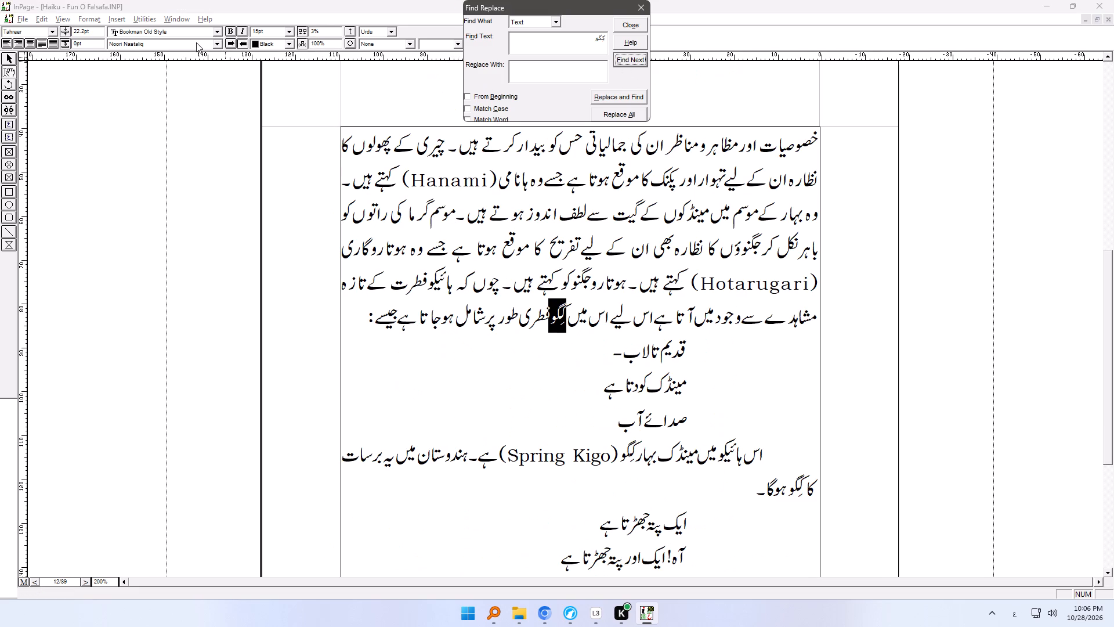
click(196, 42)
click(190, 61)
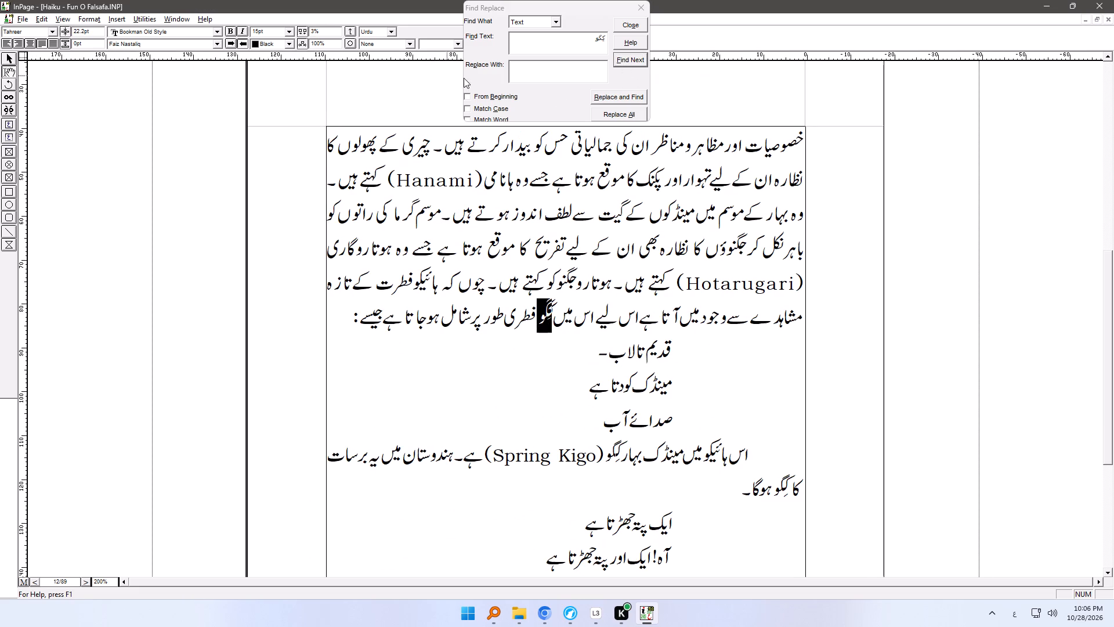
click(627, 61)
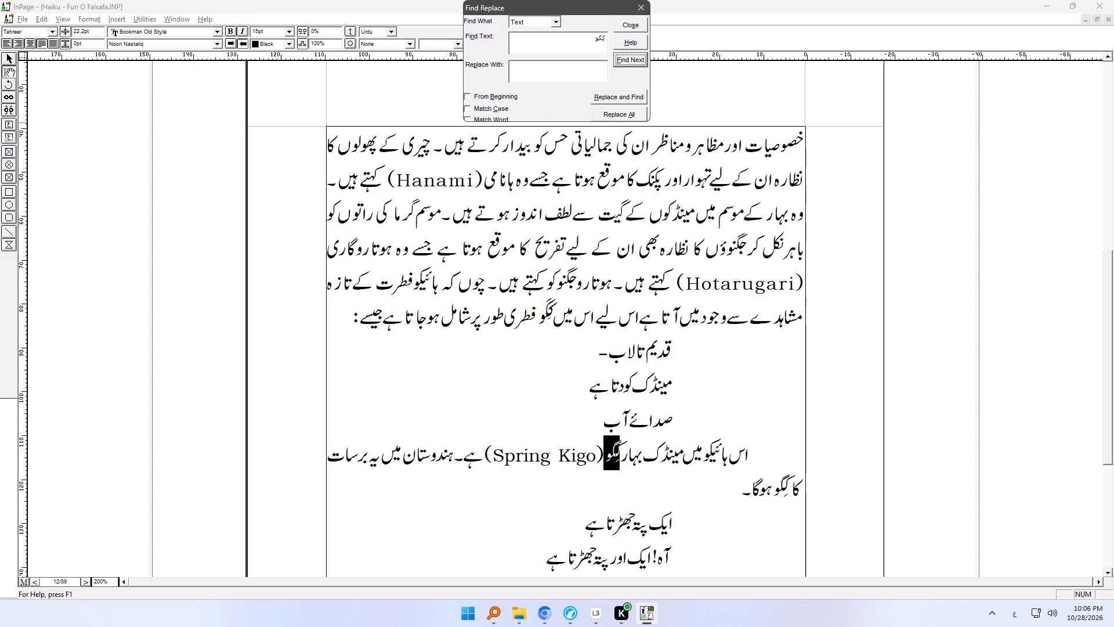
click(176, 45)
click(174, 61)
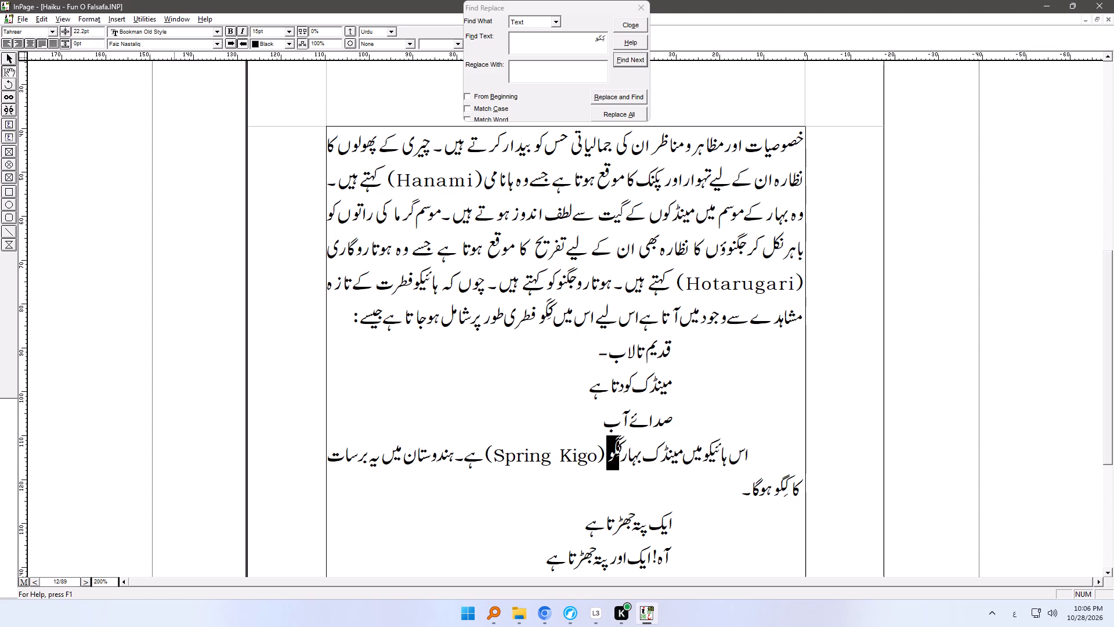
click(625, 60)
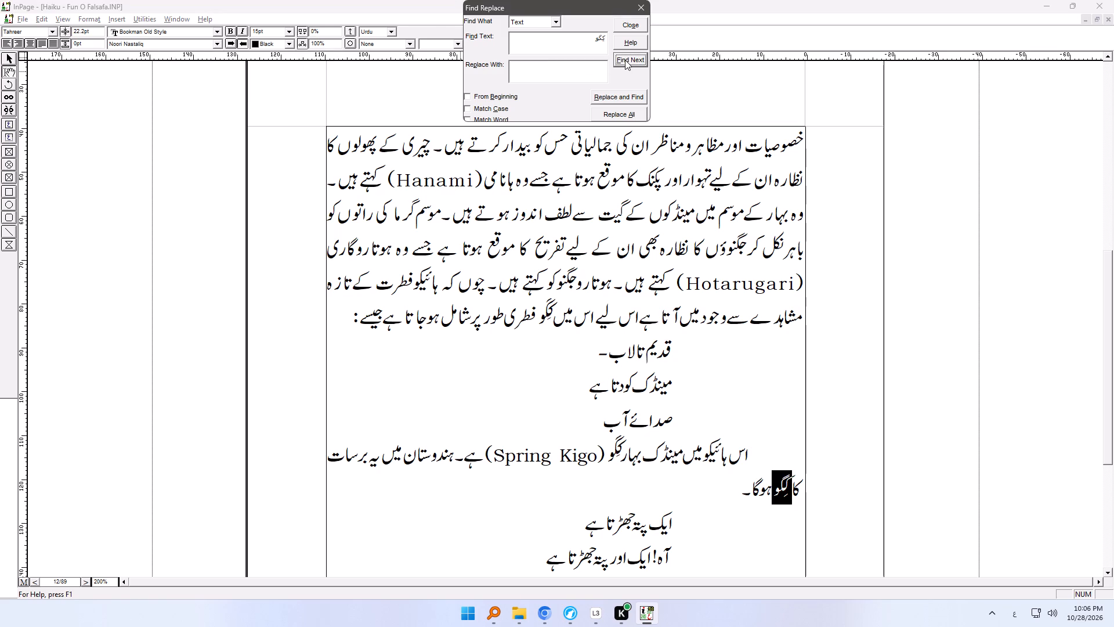
click(189, 42)
click(189, 59)
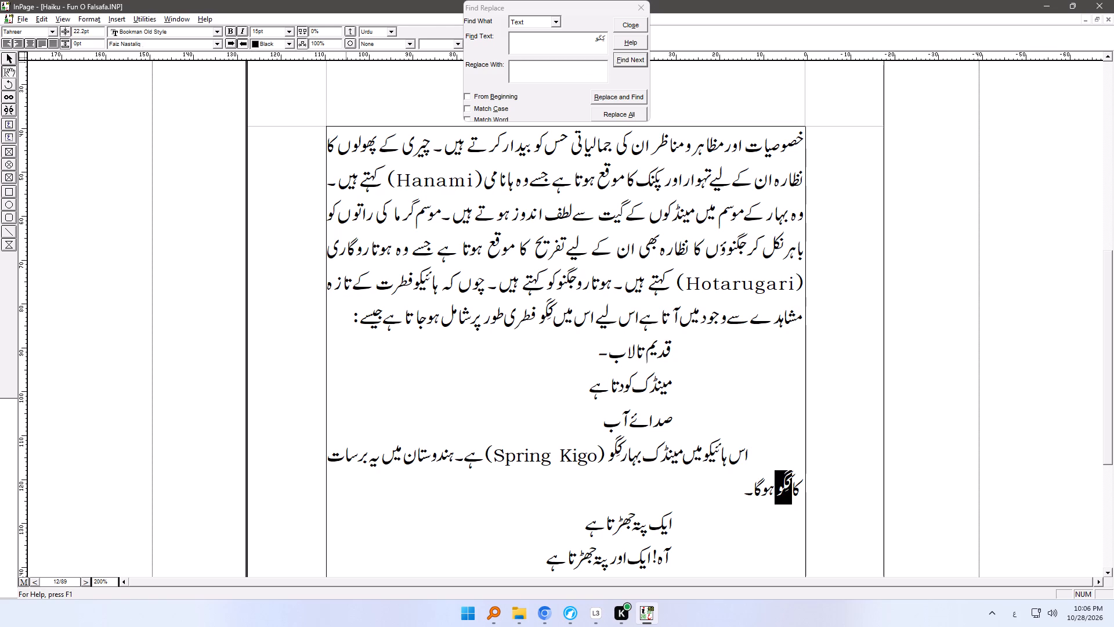
Set the two occurrences of کِگو after خزاں on page 12, before ہے and before (Autumn Kigo), to Faiz Nastaliq.
click(621, 59)
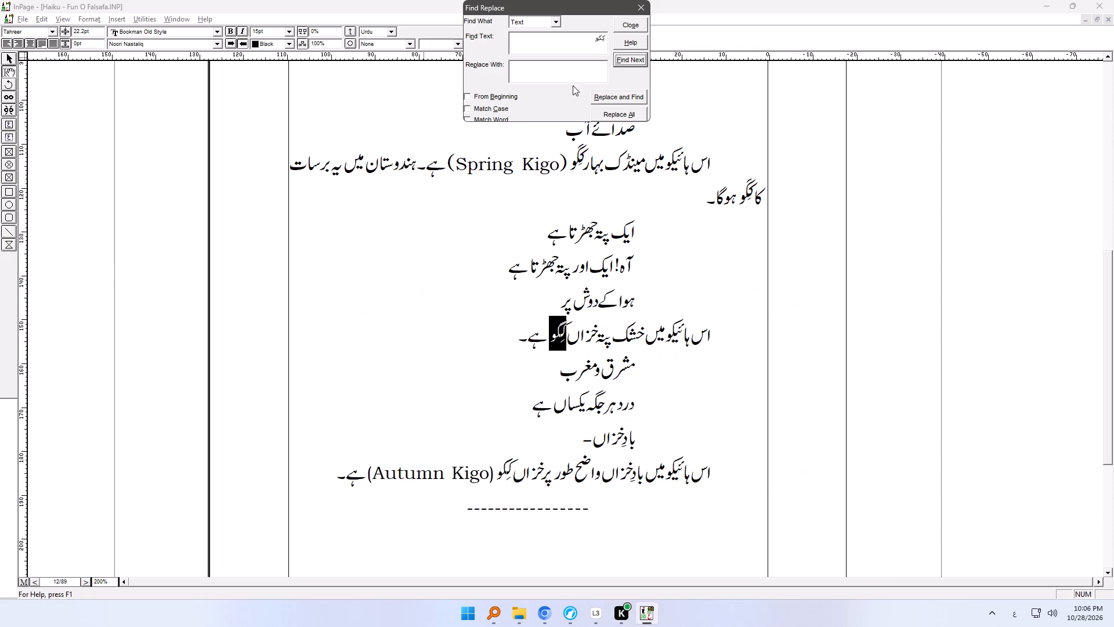
click(189, 46)
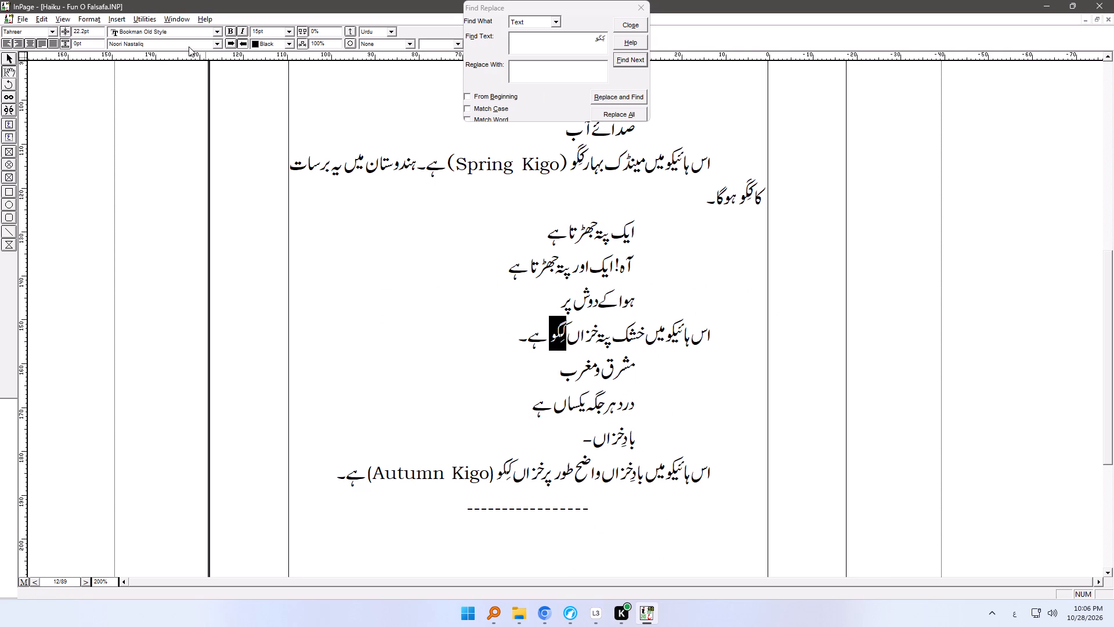
click(191, 60)
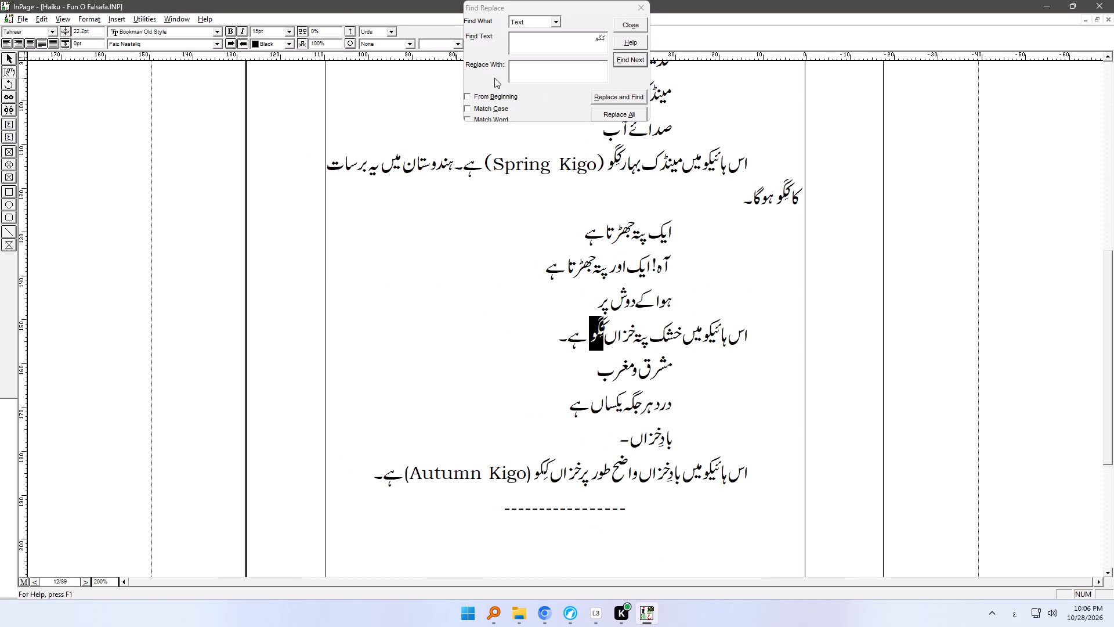
click(626, 64)
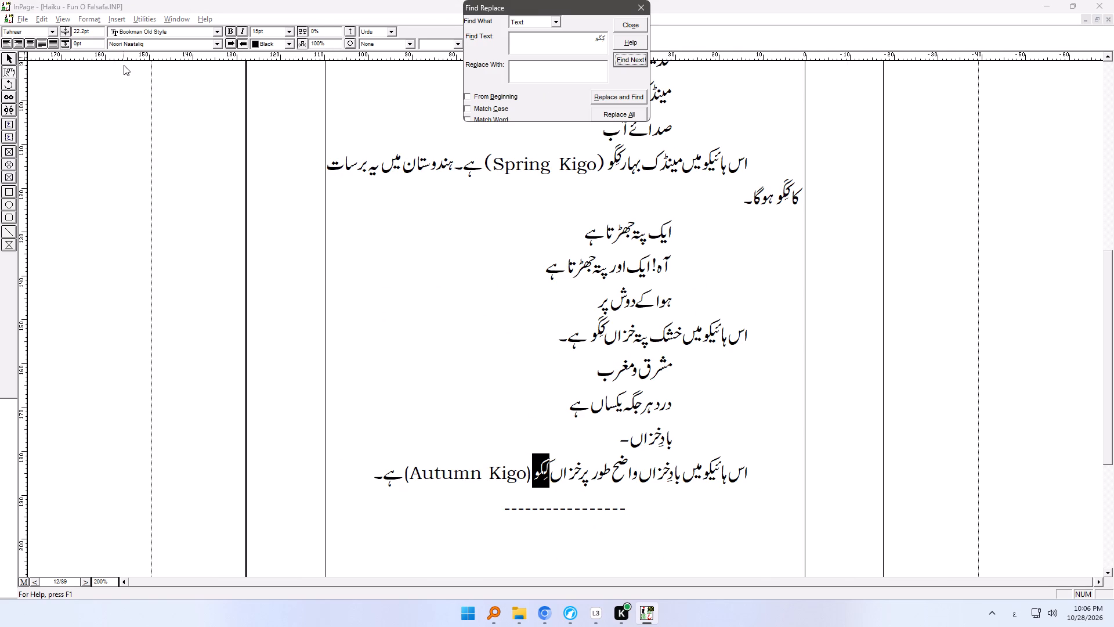
click(133, 45)
click(136, 60)
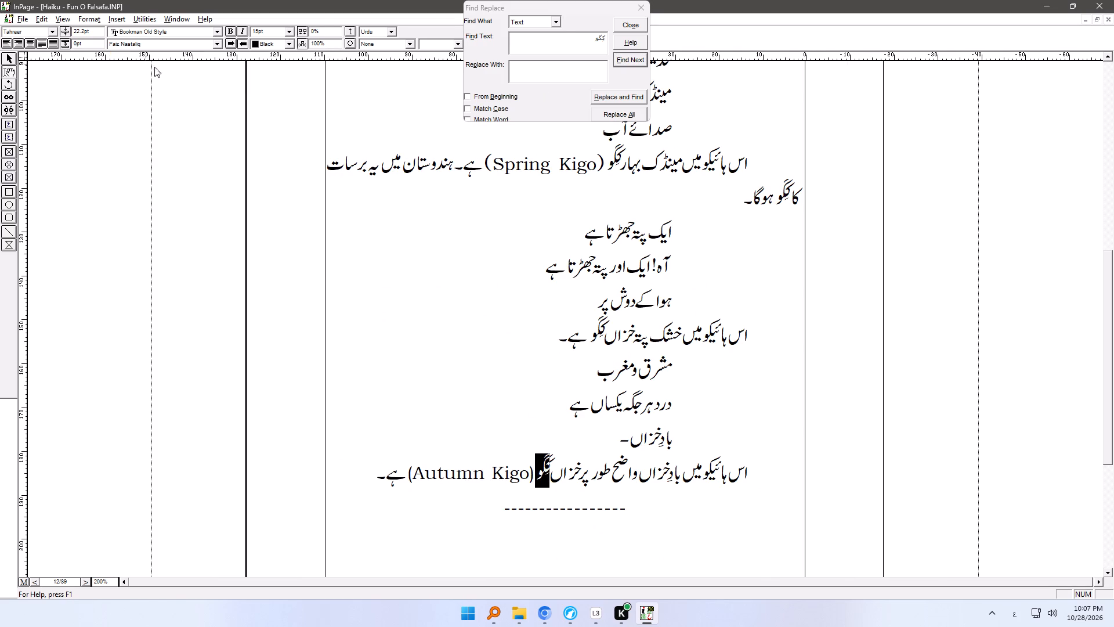
Set the next three occurrences of کِگو, one each on pages 16, 42 and 43, to Faiz Nastaliq.
click(632, 63)
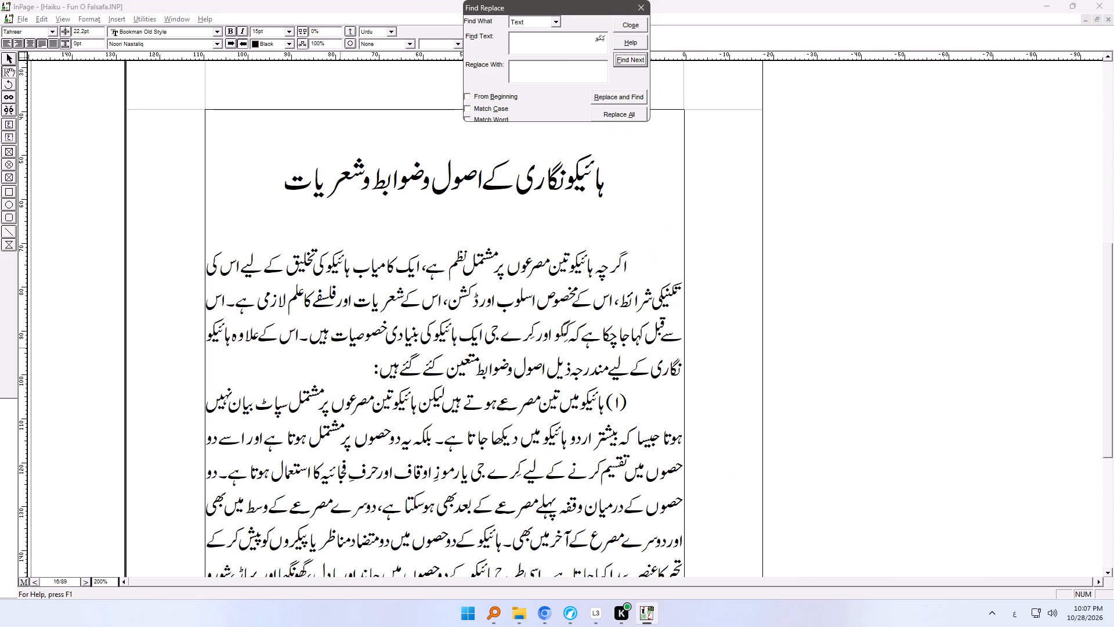
click(171, 45)
click(171, 62)
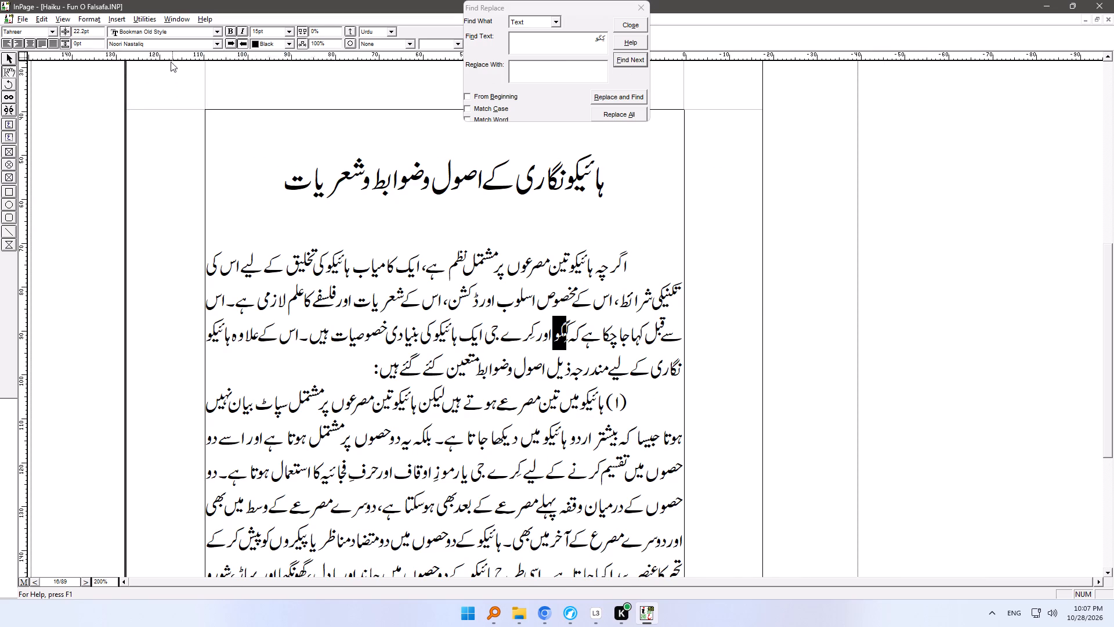
click(623, 59)
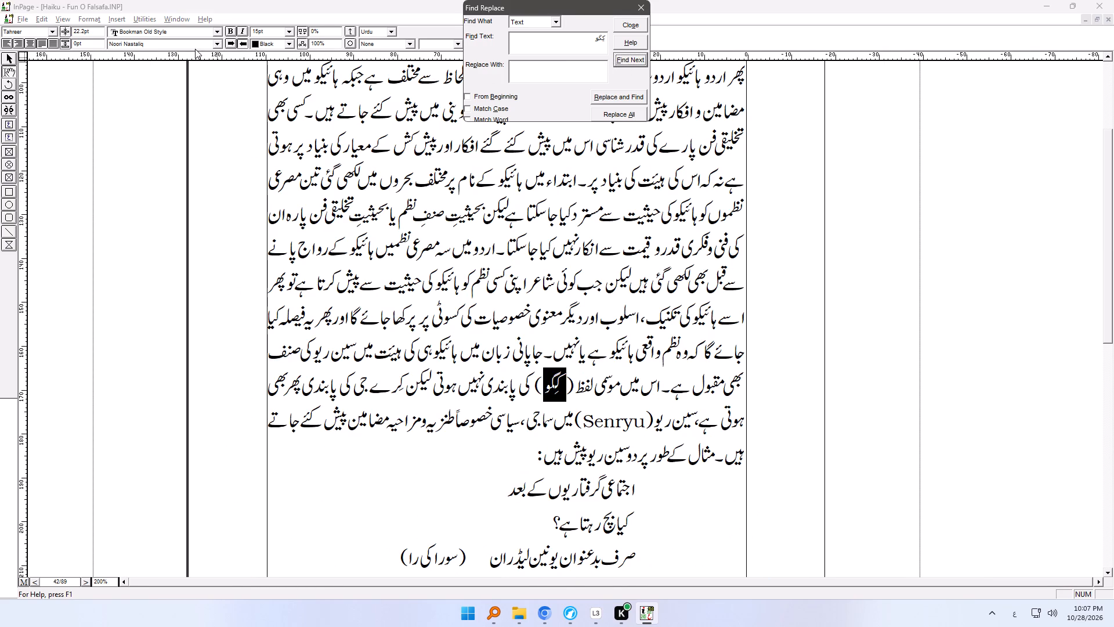
click(194, 45)
click(193, 60)
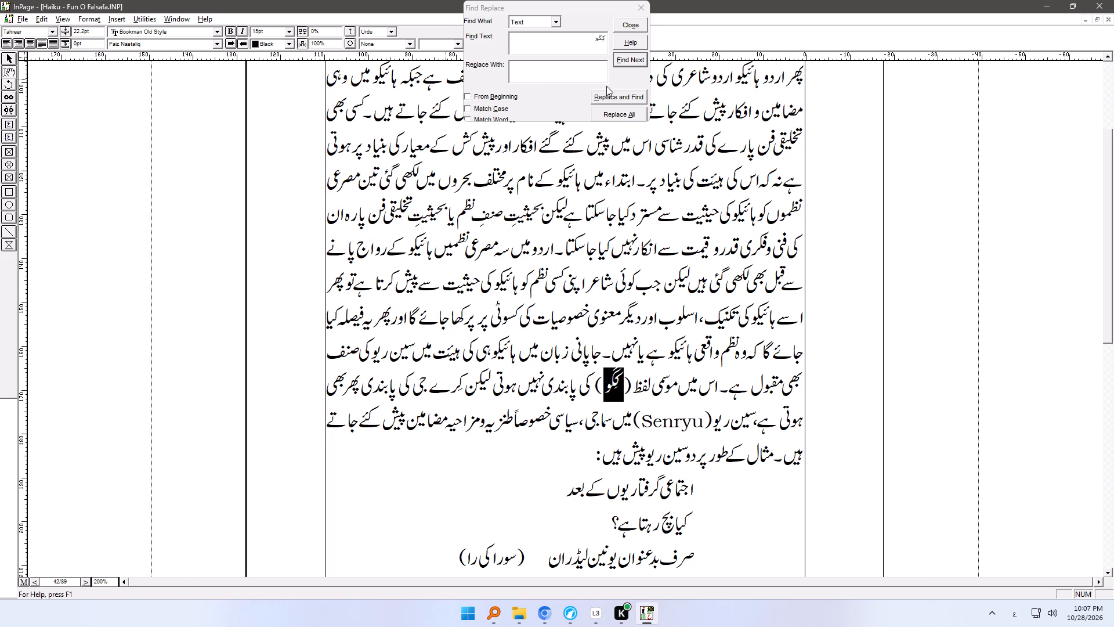
click(630, 60)
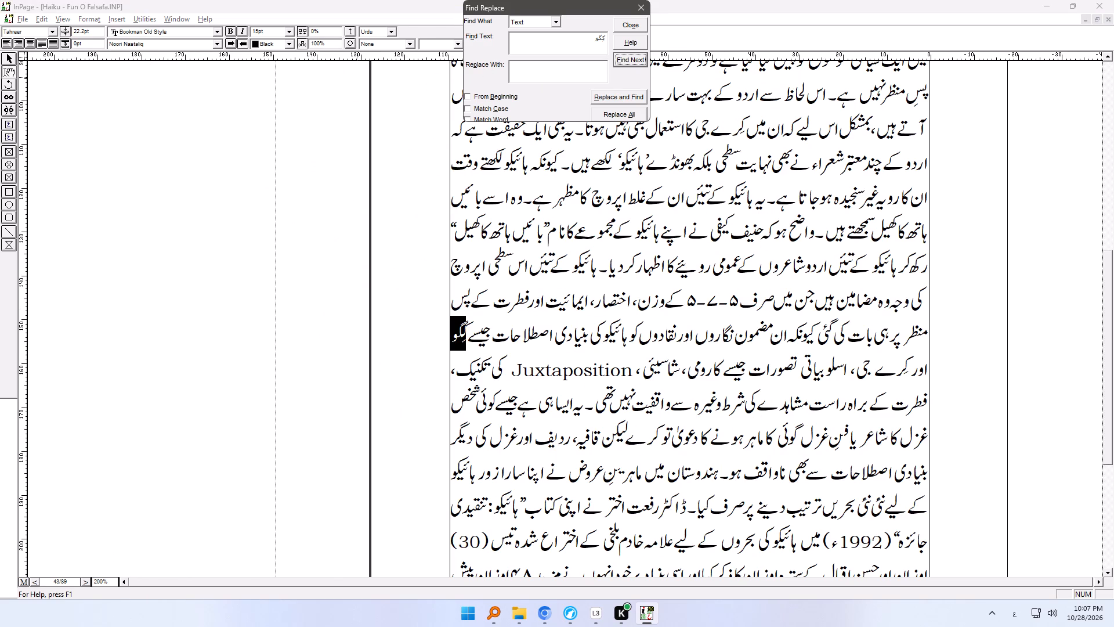
click(197, 46)
click(196, 59)
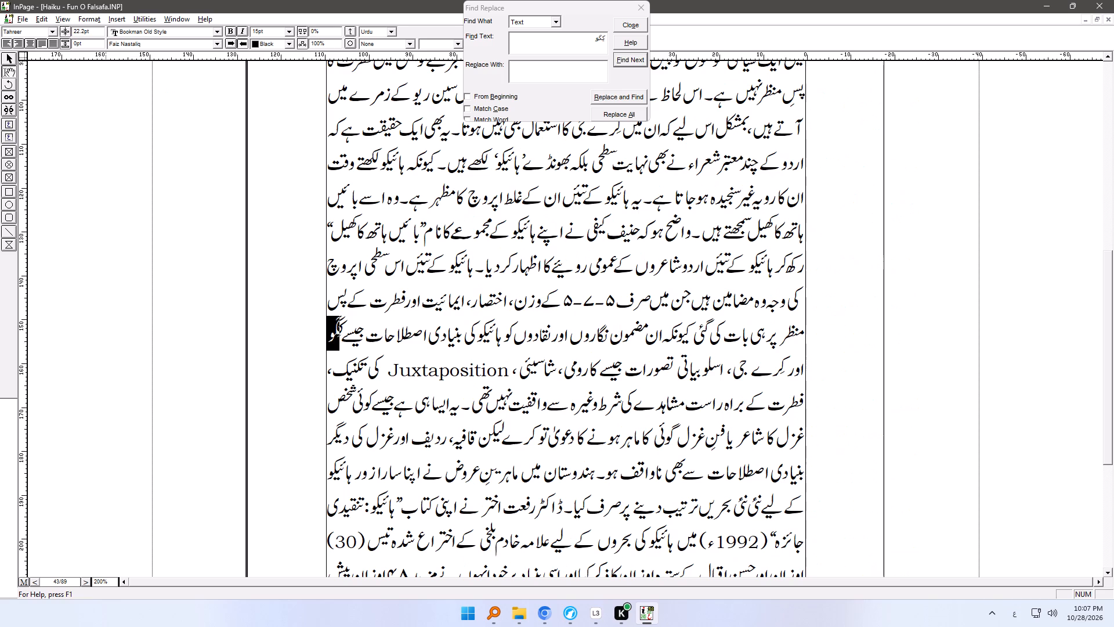
Set the next two occurrences of کِگو, after جسے on page 48 and before (kigo) on page 53, to Faiz Nastaliq.
click(628, 62)
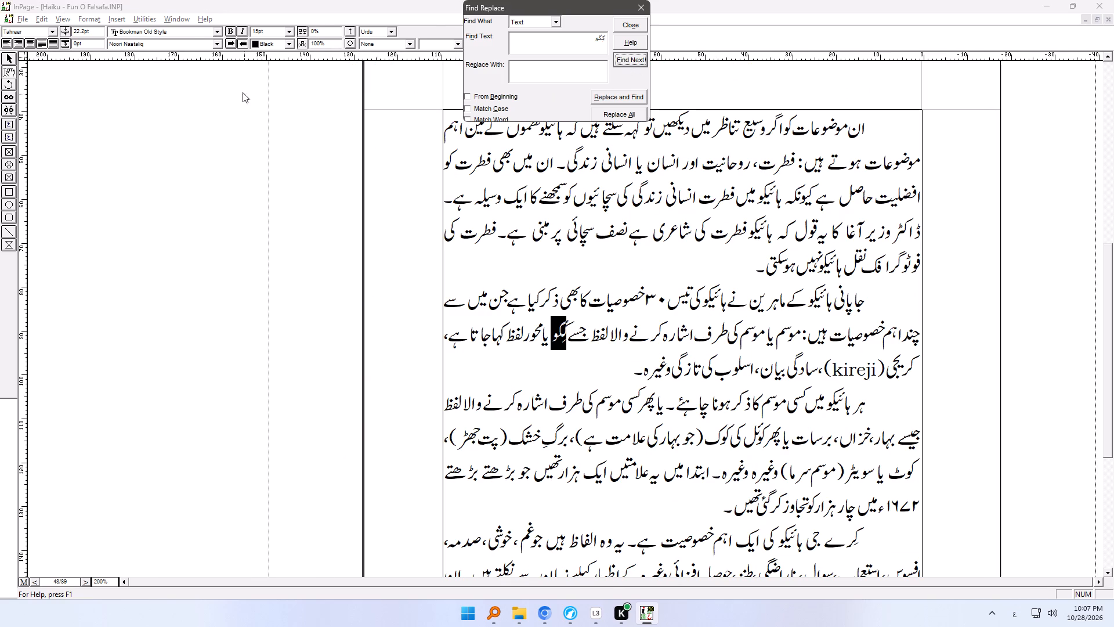
click(191, 44)
click(186, 60)
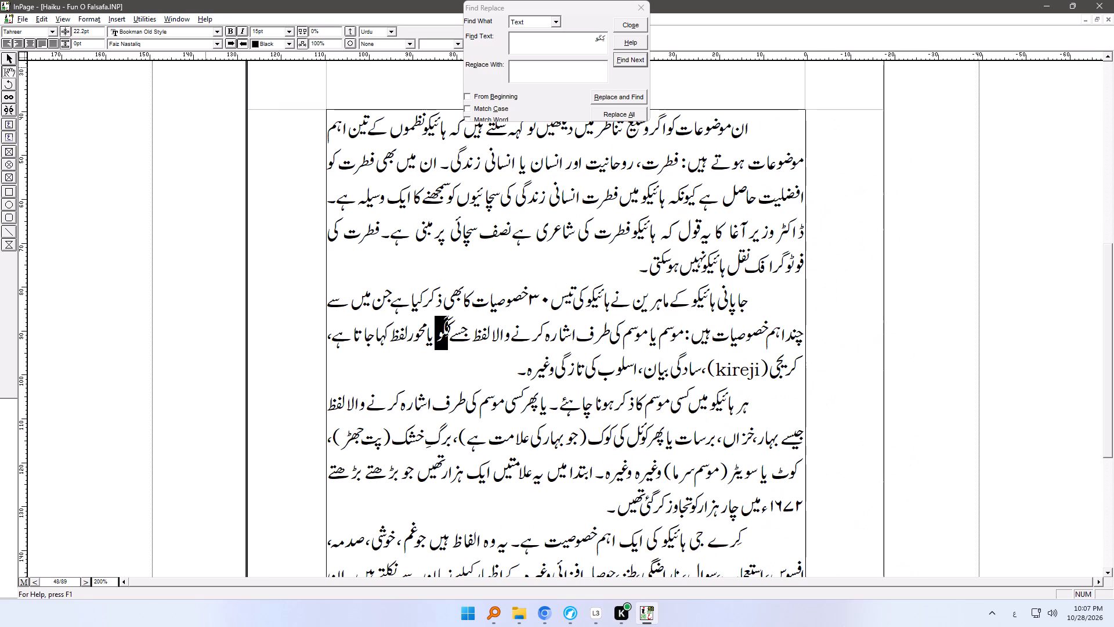
click(619, 65)
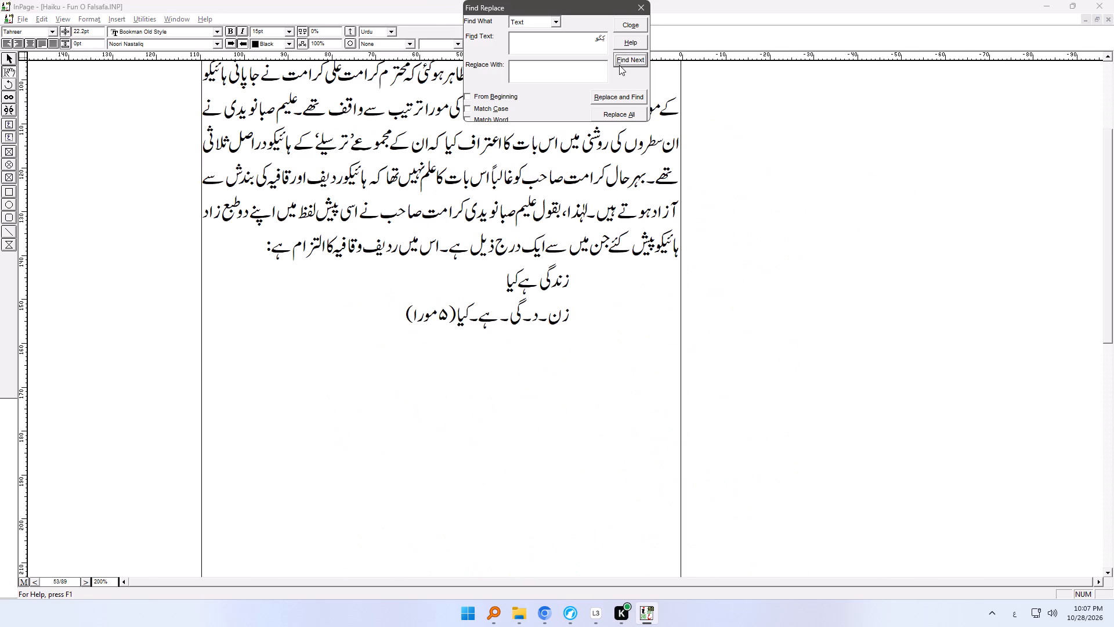
click(147, 45)
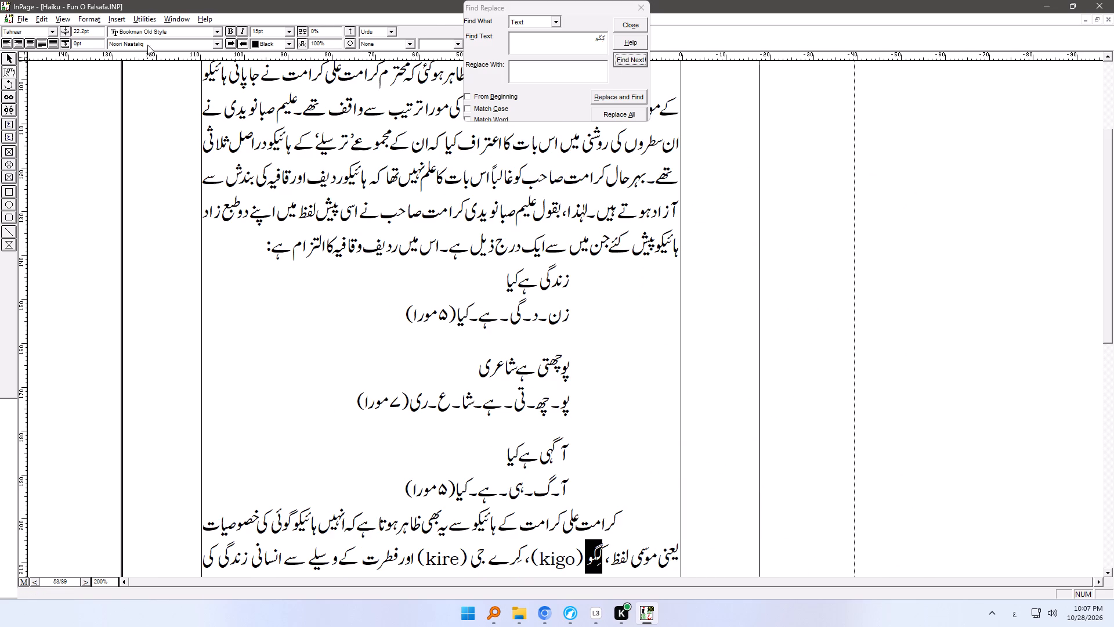
click(147, 58)
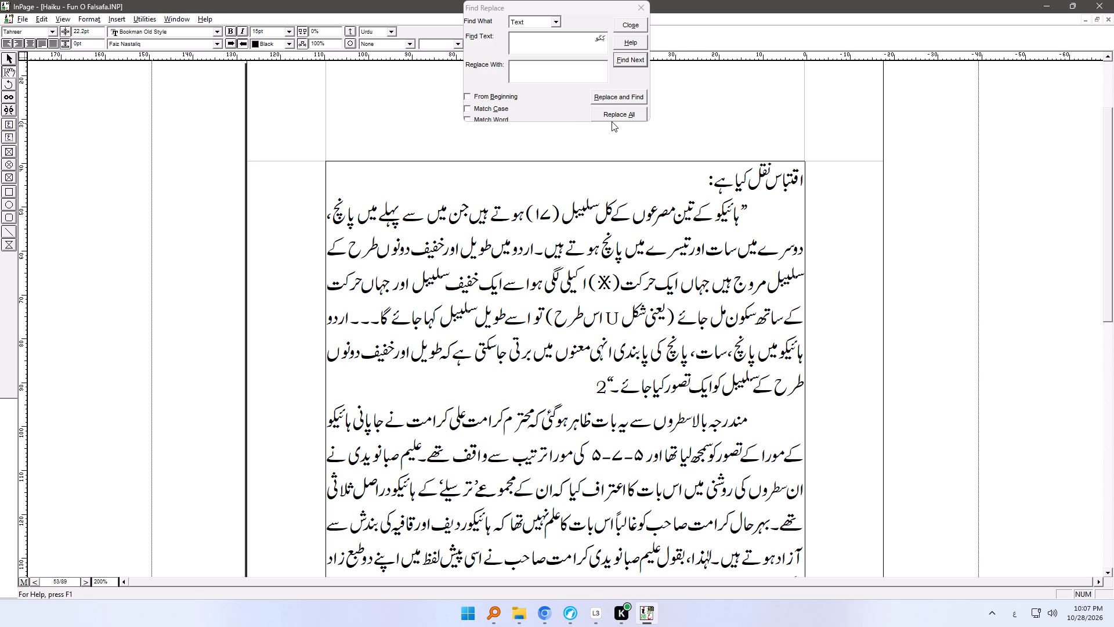
Set the next three occurrences of کِگو, after یعنی on page 58 and in parentheses and after نیز on page 60, to Faiz Nastaliq.
click(633, 62)
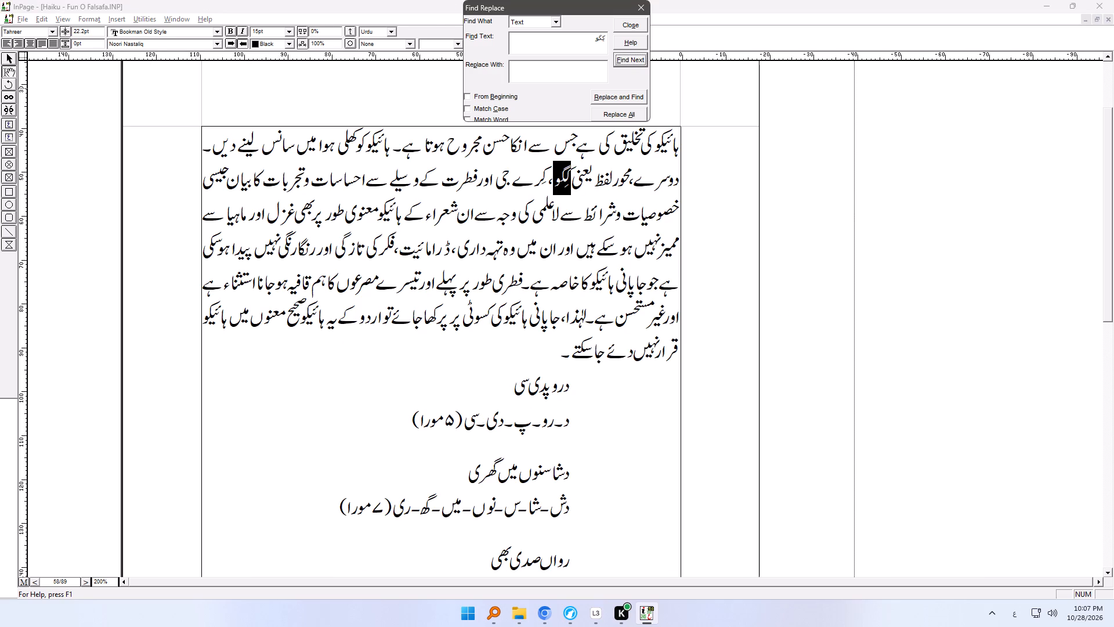
click(163, 42)
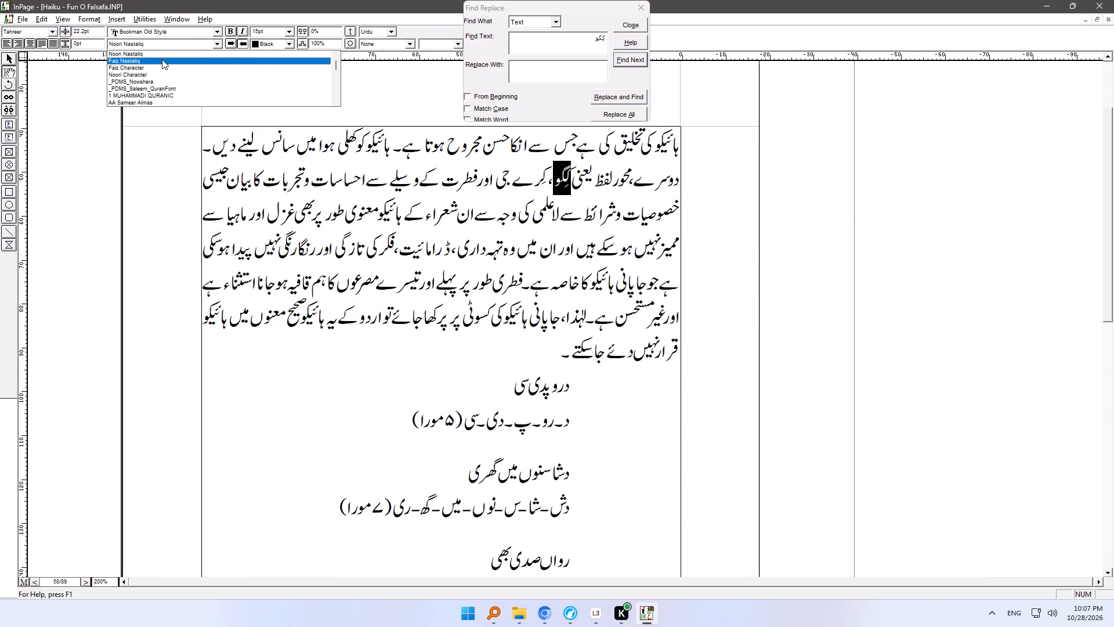
click(162, 59)
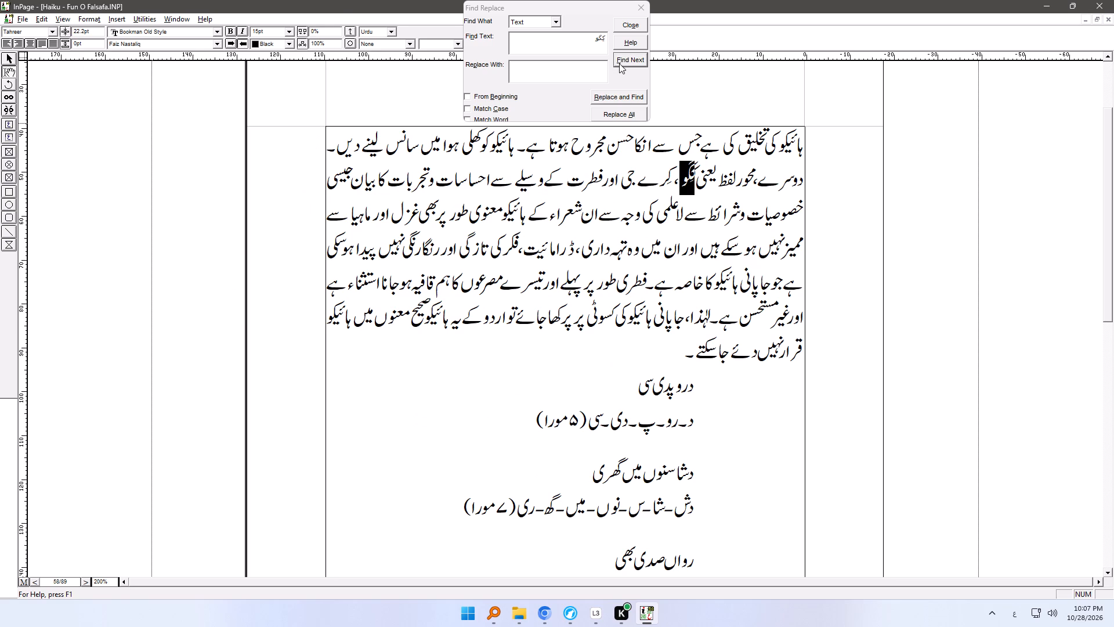
click(621, 63)
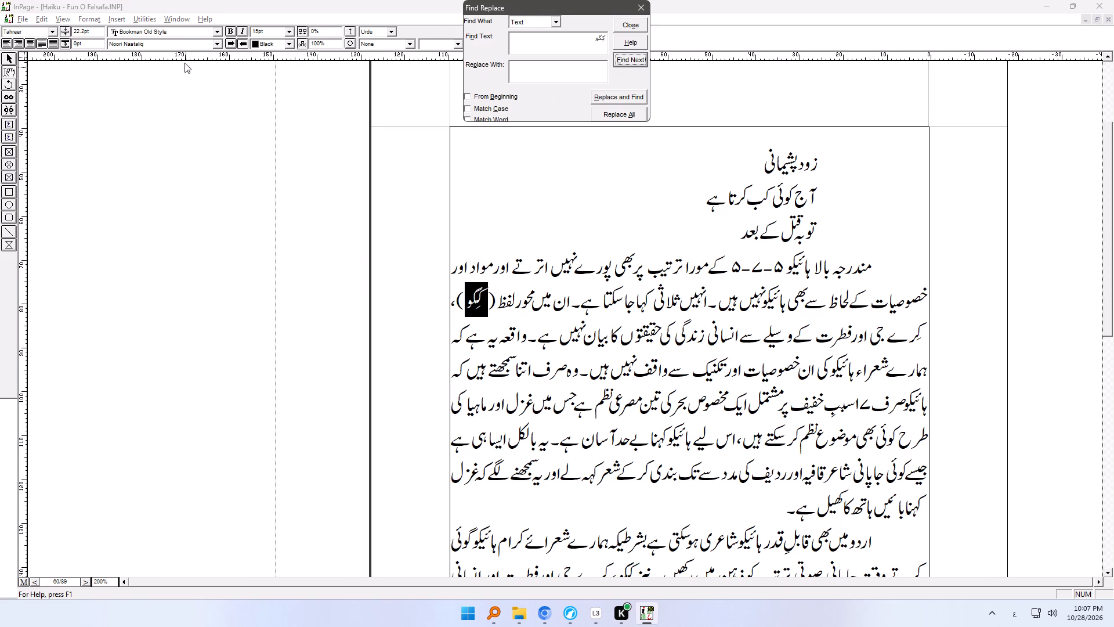
click(185, 44)
click(183, 62)
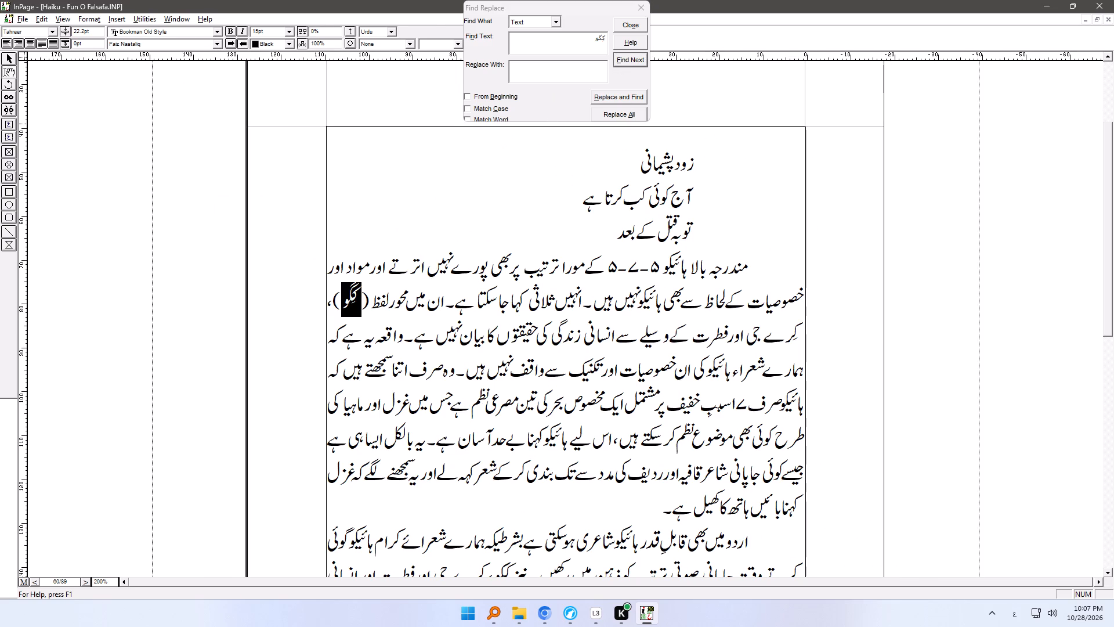
click(627, 60)
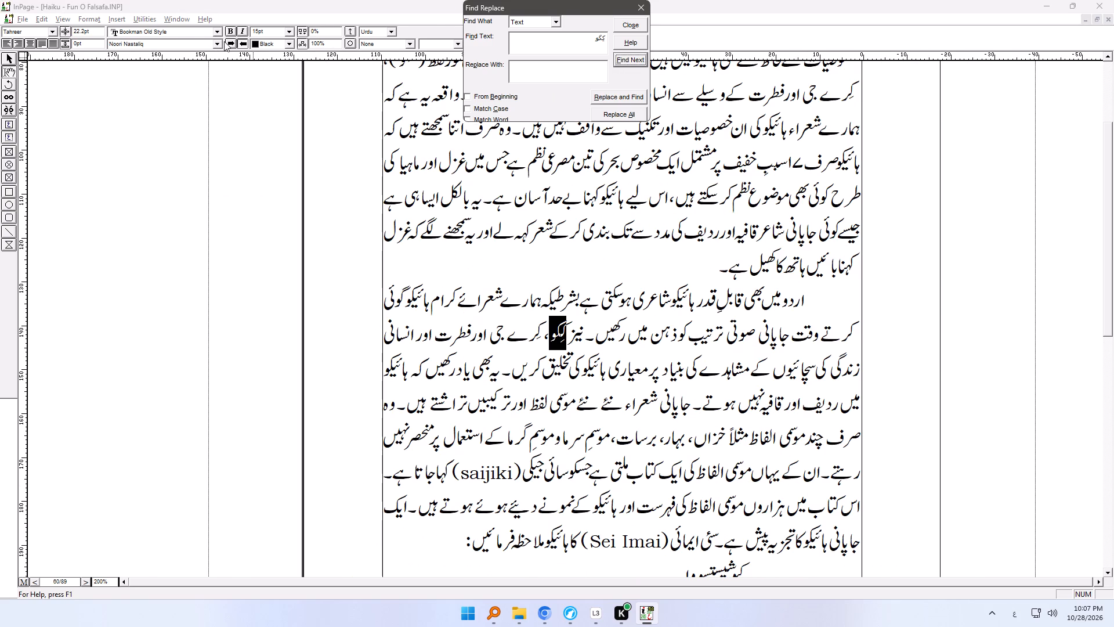
click(192, 44)
click(192, 63)
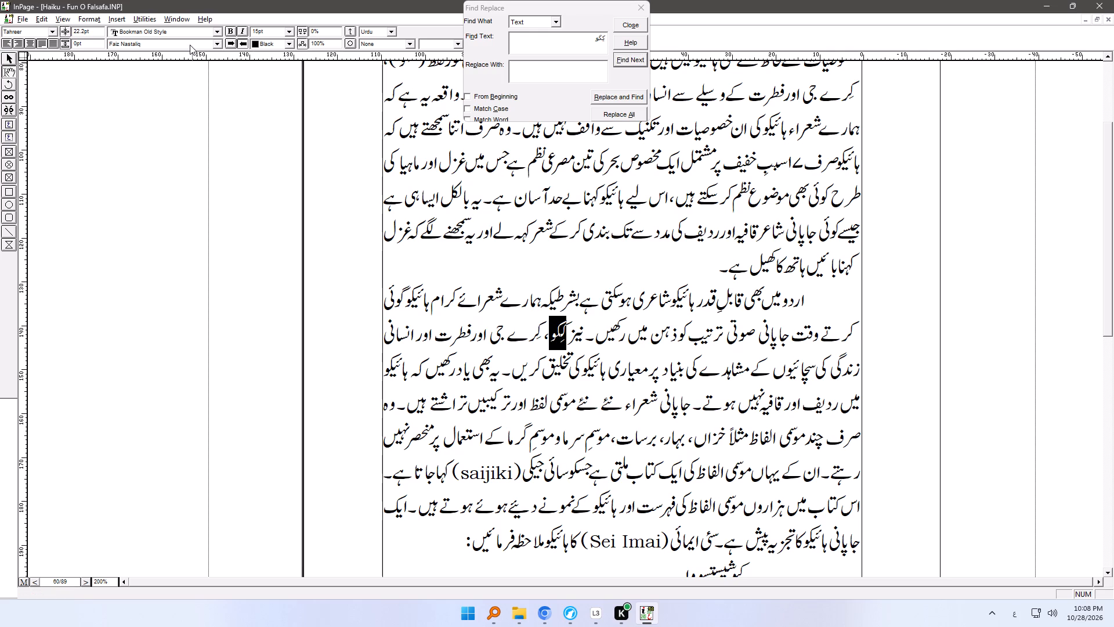
click(190, 45)
click(191, 53)
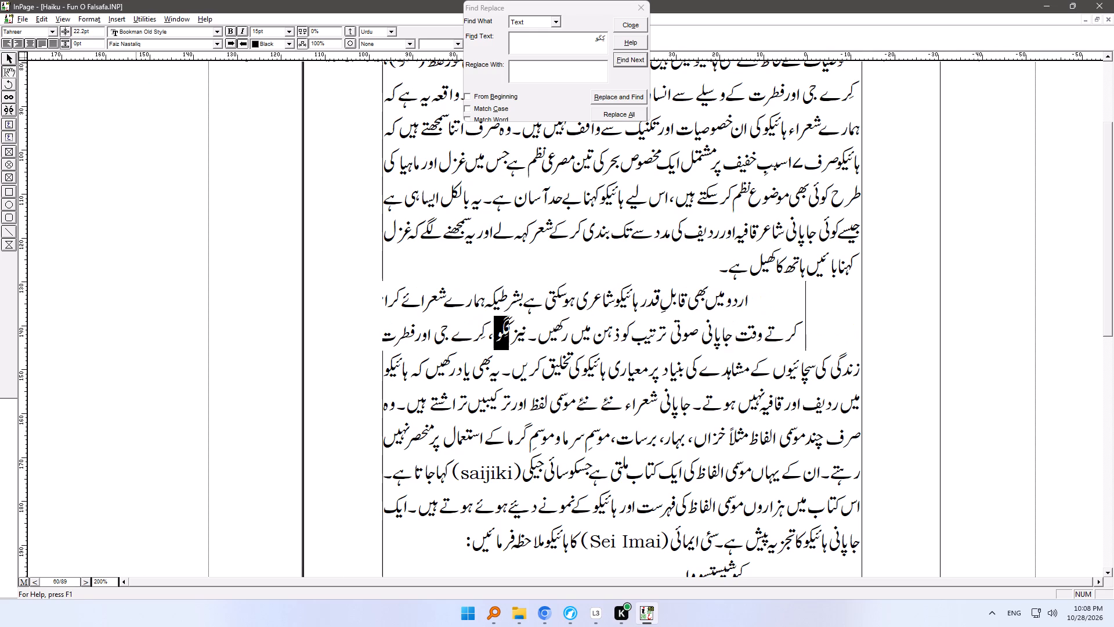
Set کِگو before (autumn) on page 61 and the two occurrences before and after summer on page 62 to Faiz Nastaliq.
click(633, 63)
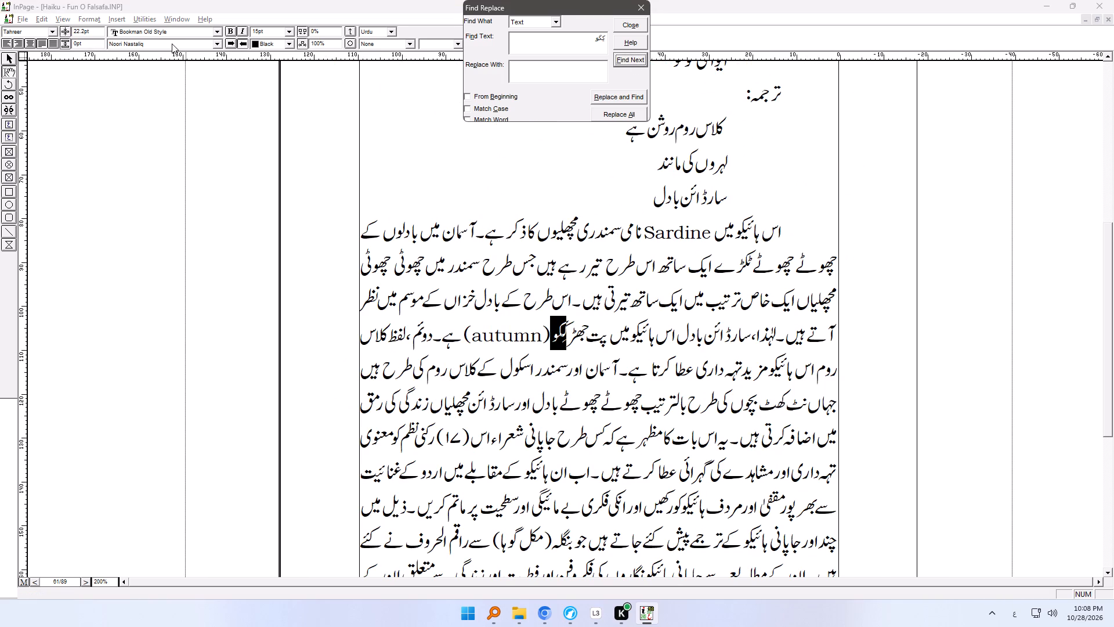
click(172, 44)
click(172, 59)
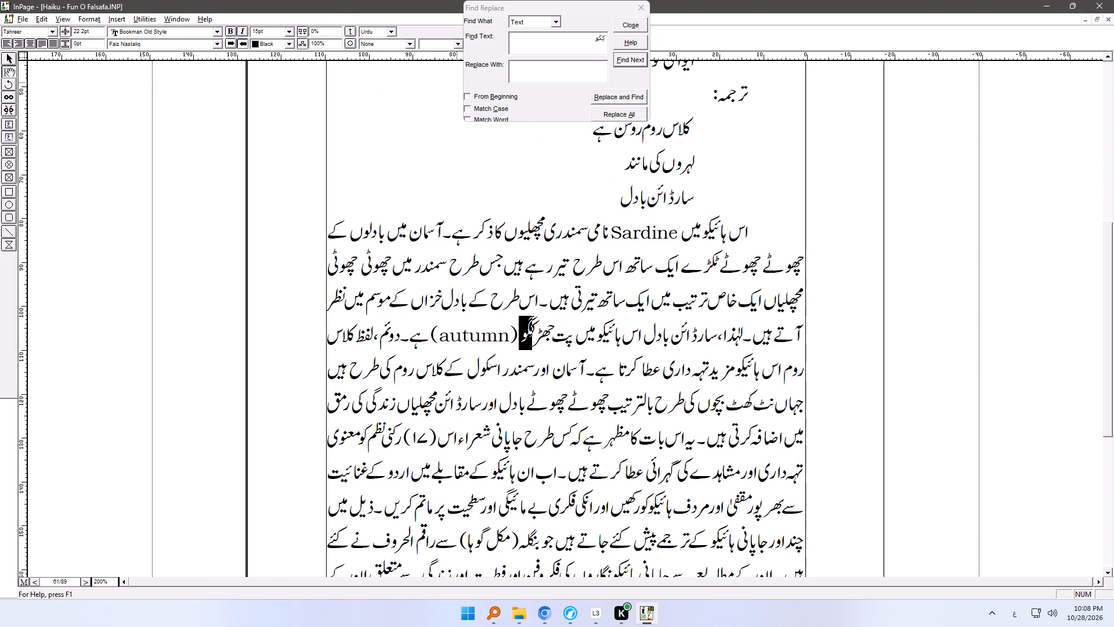
click(625, 63)
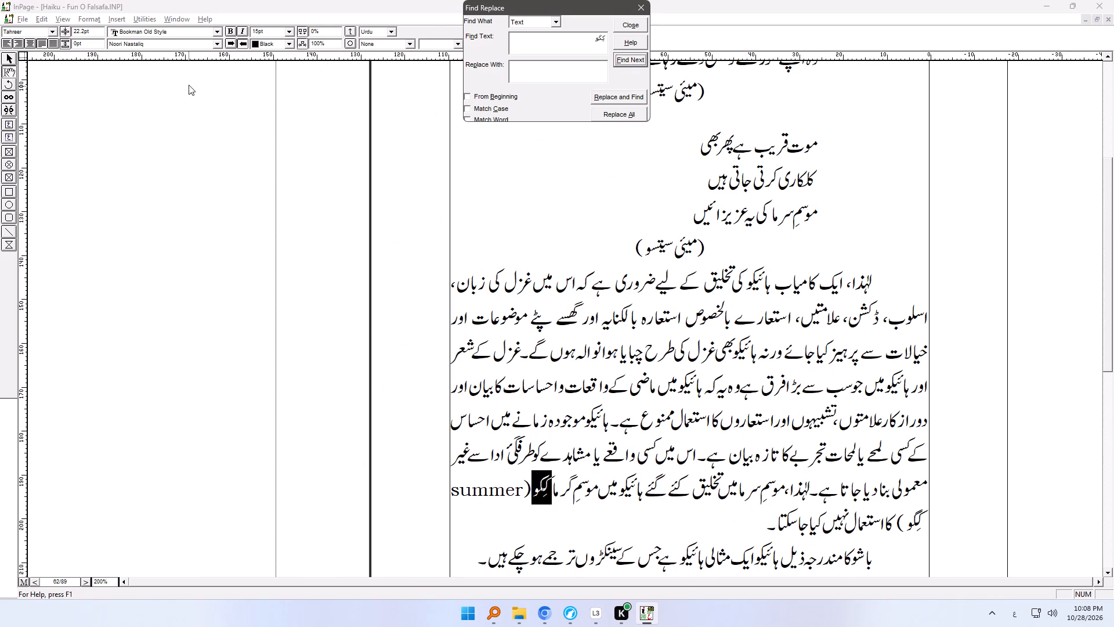
click(183, 45)
click(183, 58)
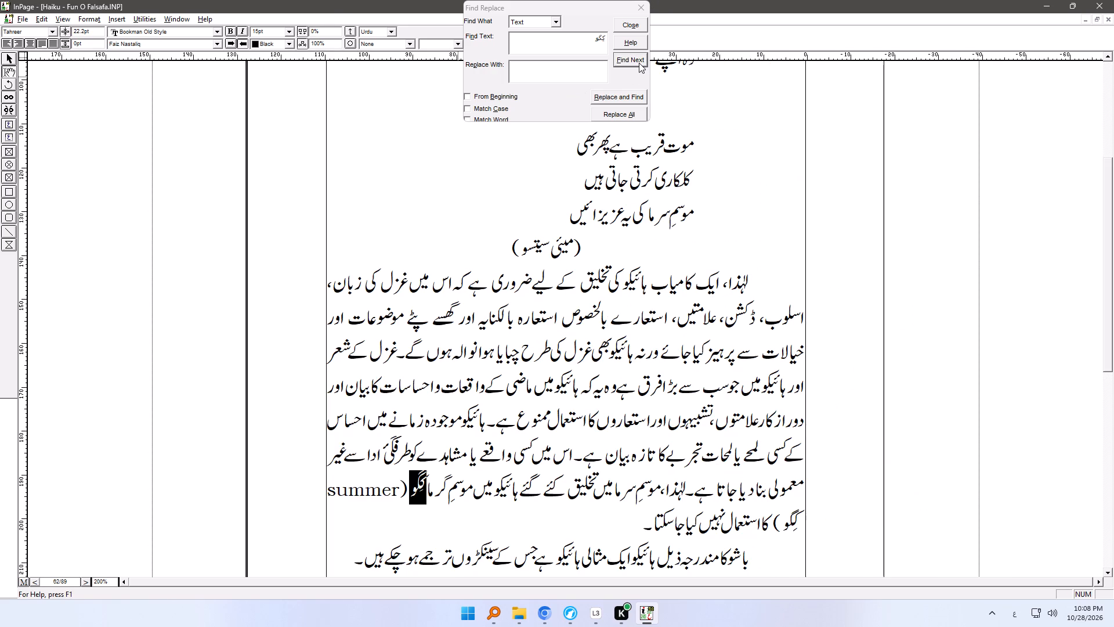
click(639, 63)
click(172, 45)
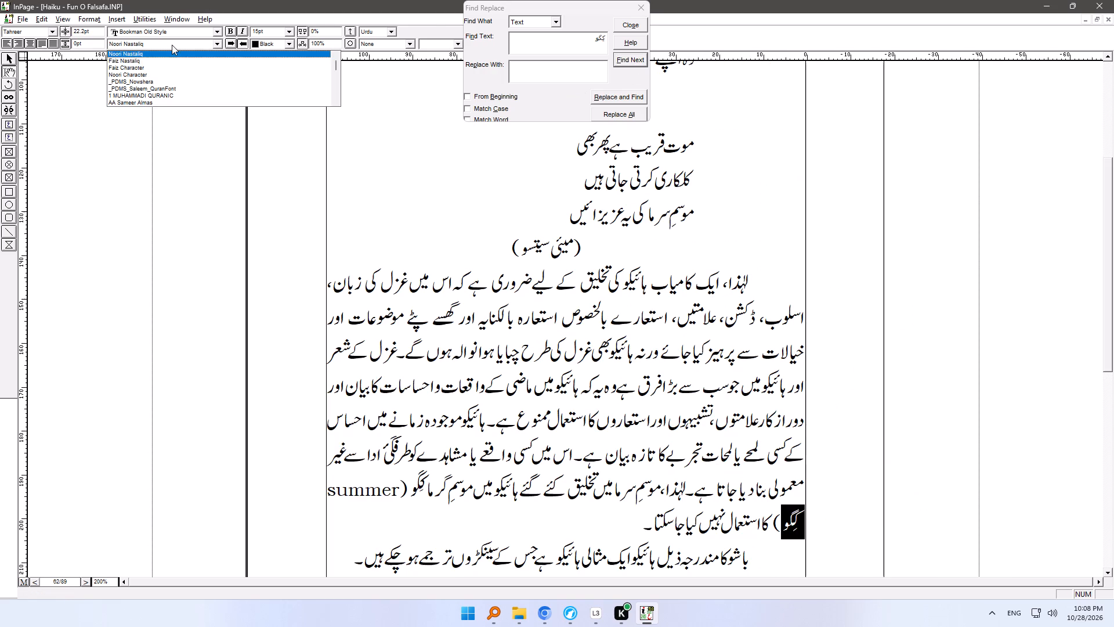
click(172, 62)
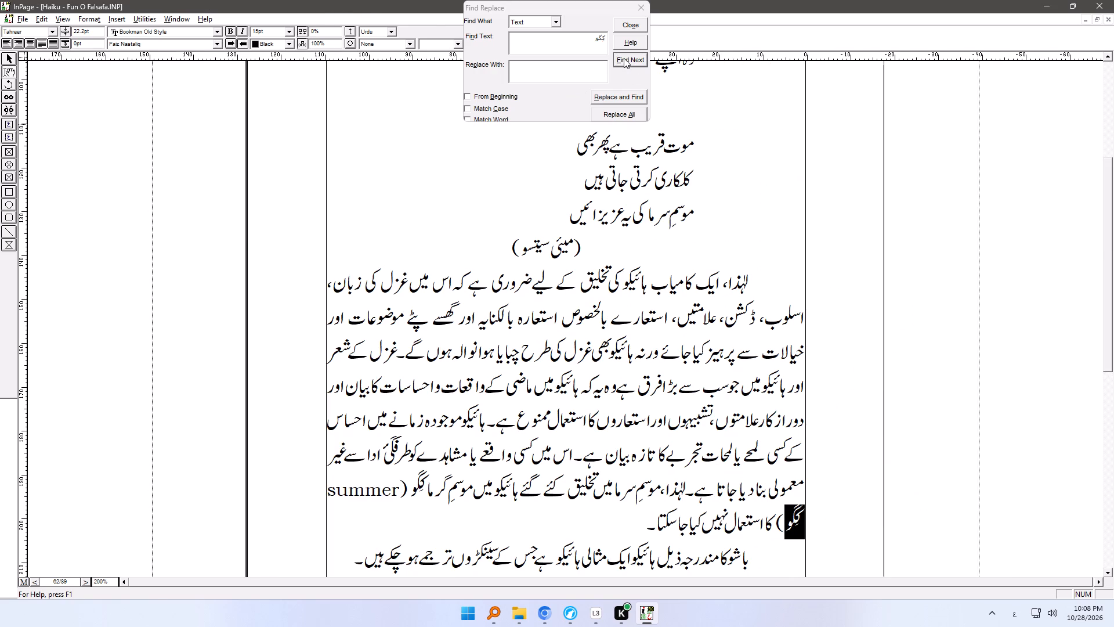
Set the two occurrences of کِگو on page 64, before اور and in parentheses after محور لفظ, to Faiz Nastaliq.
click(624, 58)
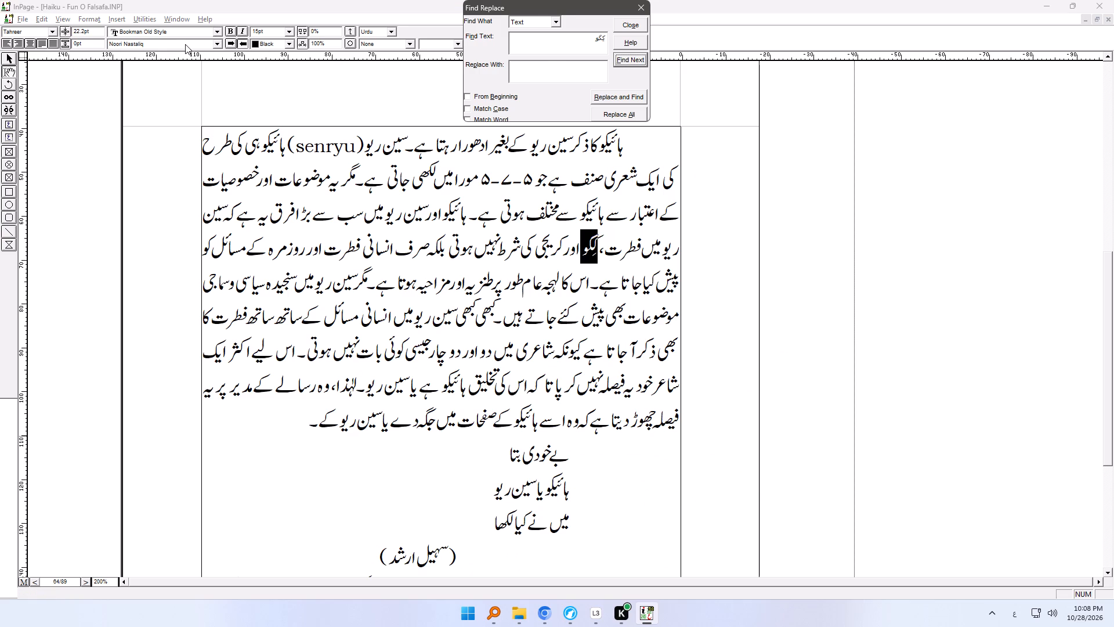
click(185, 44)
click(182, 59)
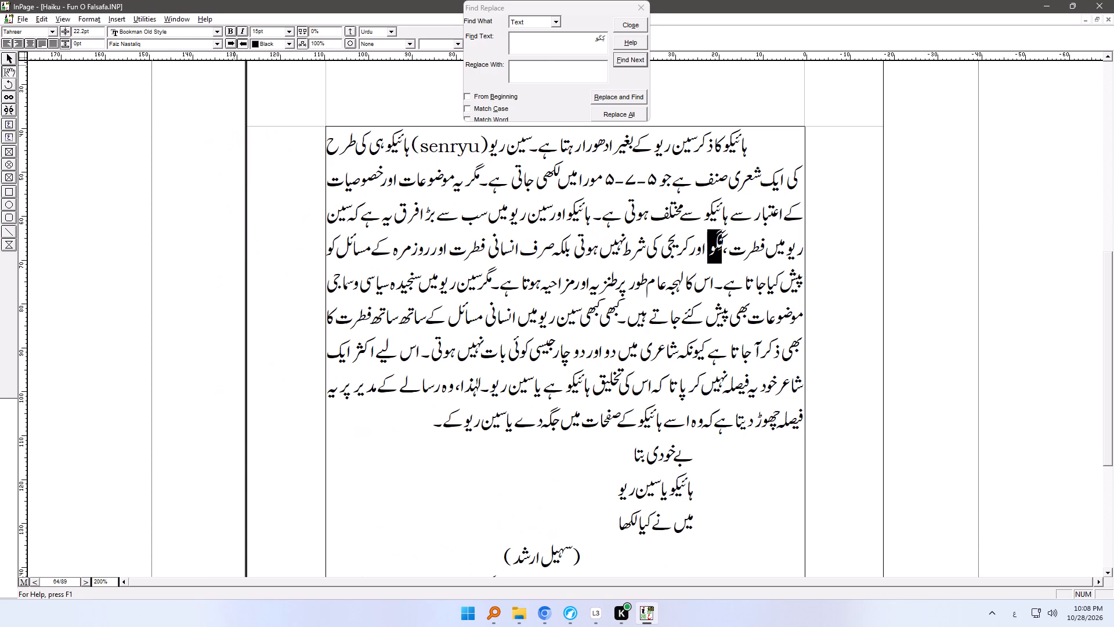
click(623, 57)
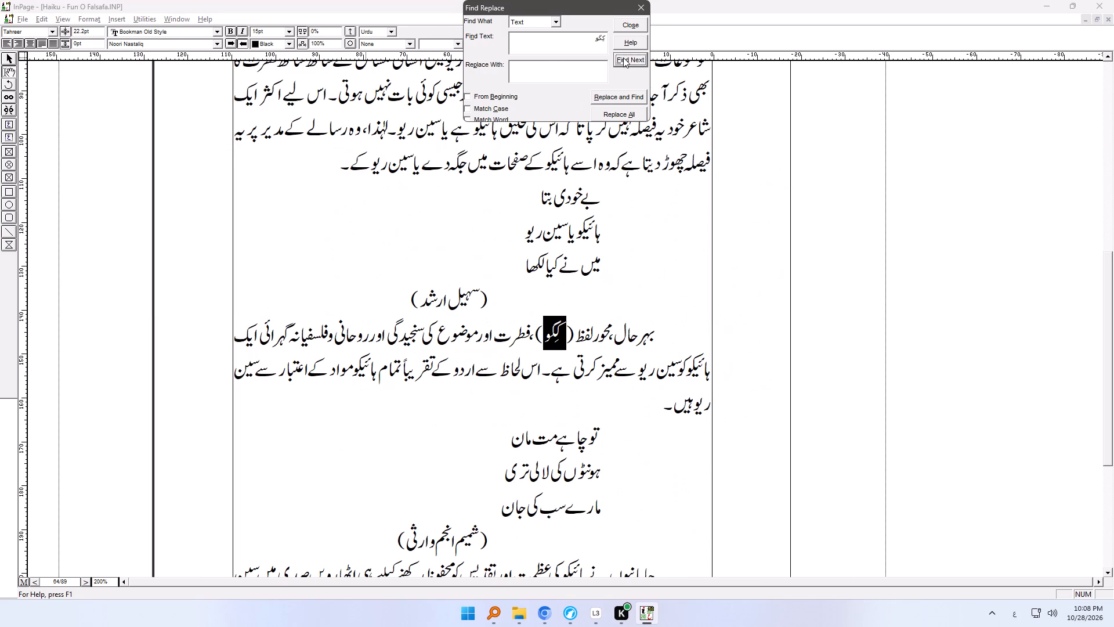
click(151, 44)
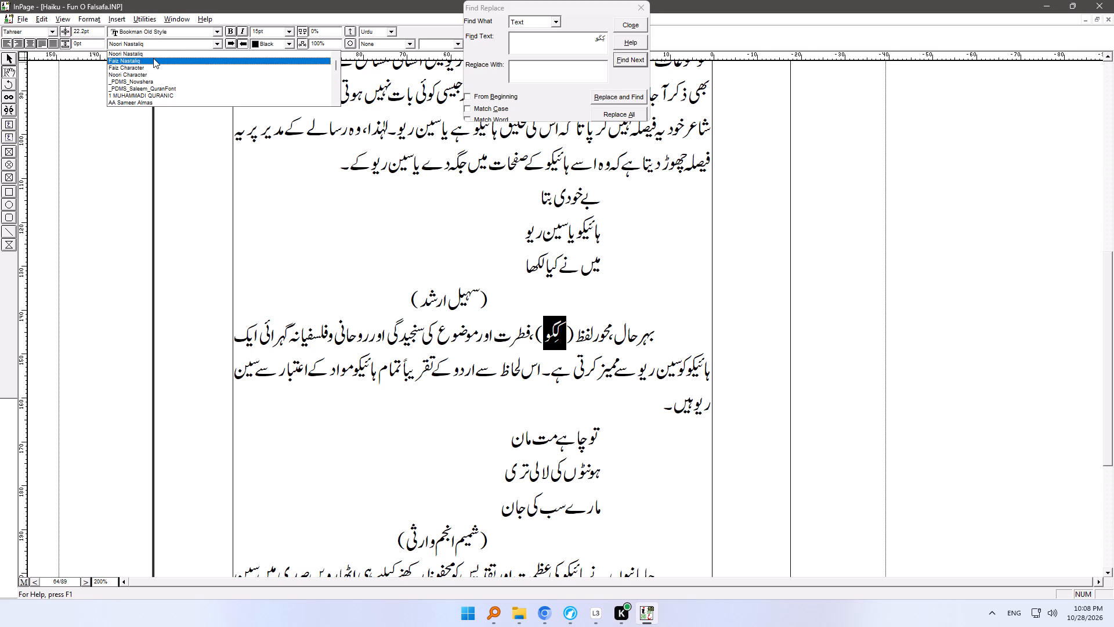
click(153, 58)
Set the first two occurrences of کِگو on page 78, after موسمی لفظ یا and after فرق, to Faiz Nastaliq.
click(625, 60)
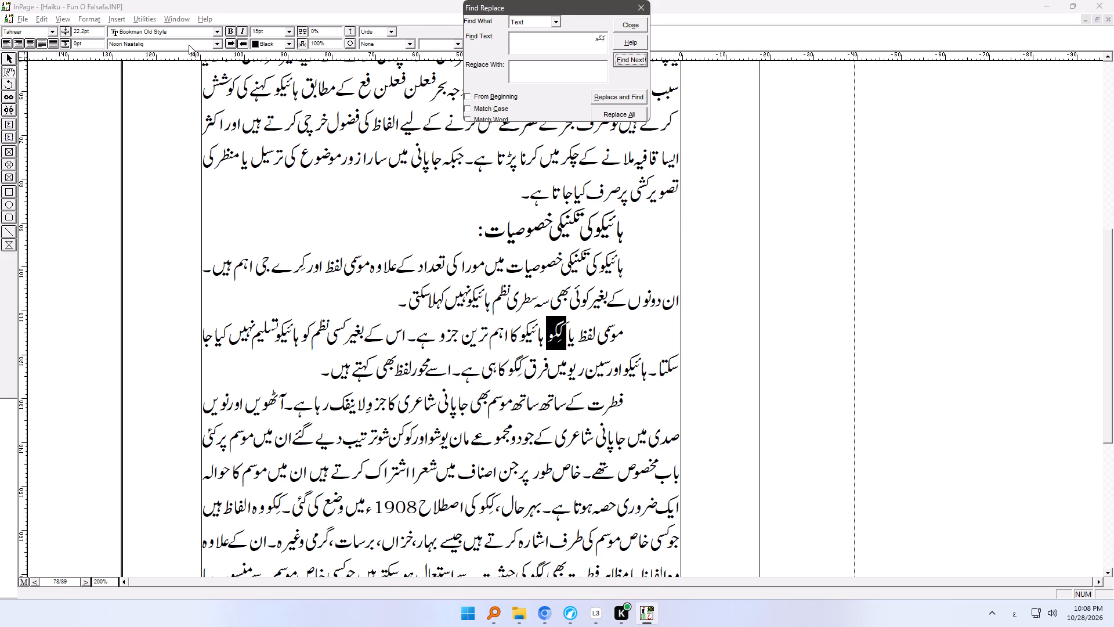
click(189, 45)
click(186, 60)
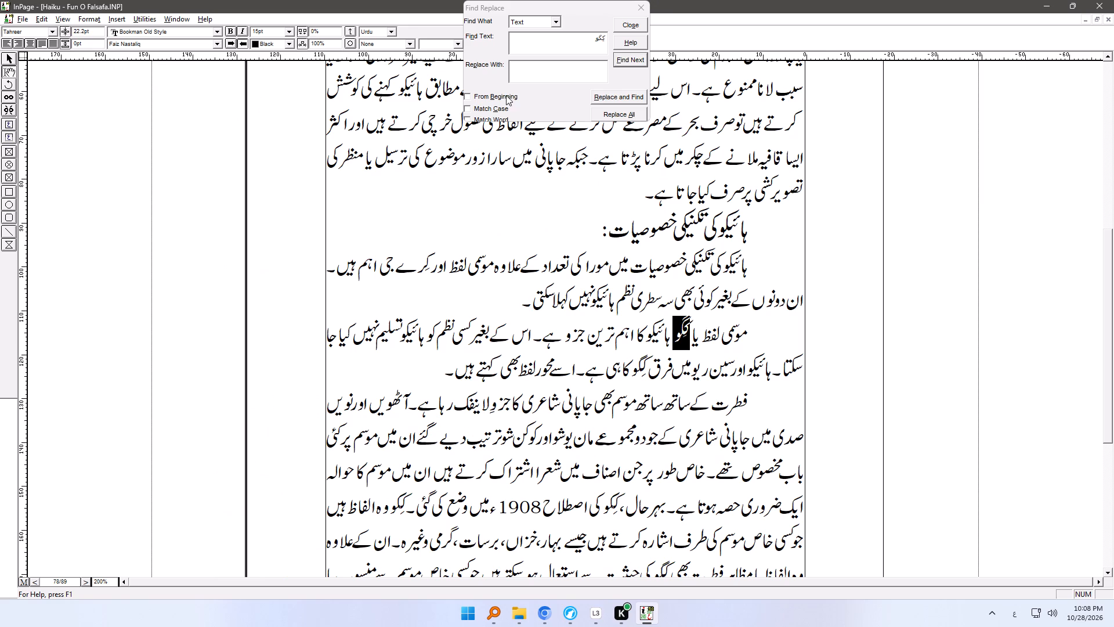
click(625, 62)
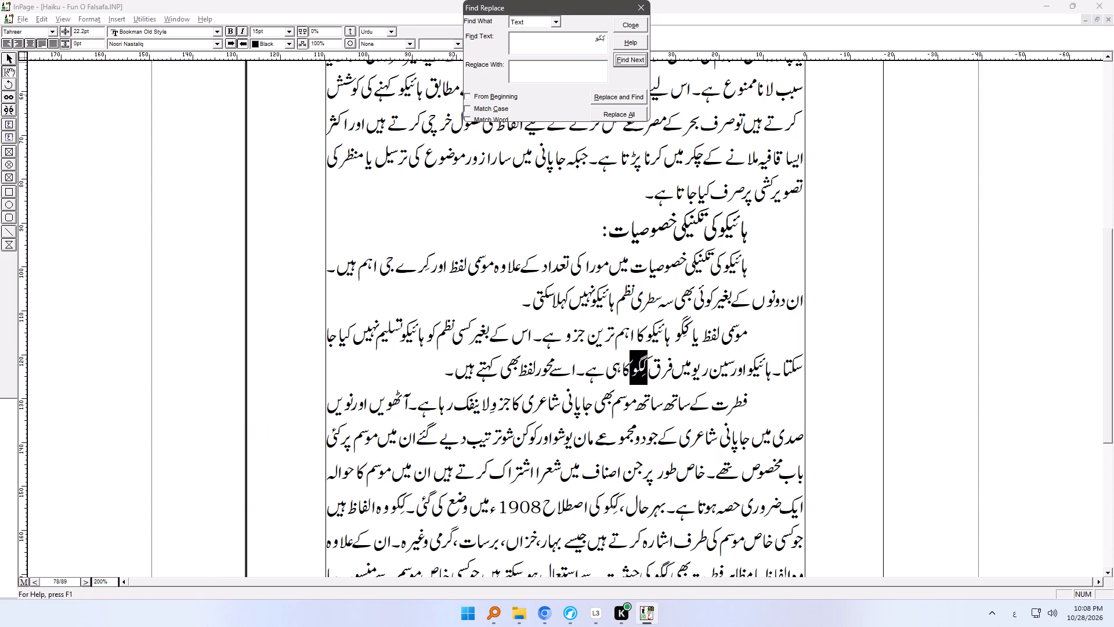
click(180, 44)
click(184, 60)
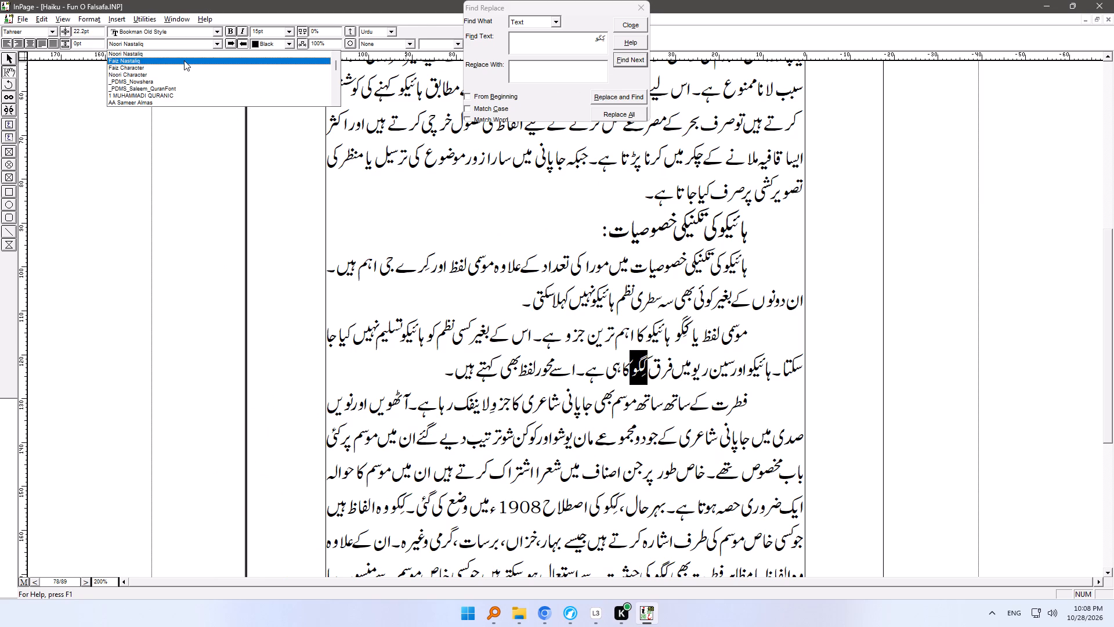
Set the next three occurrences of کِگو on page 78, before کی اصطلاح, وہ الفاظ and کی حیثیت, to Faiz Nastaliq.
click(631, 62)
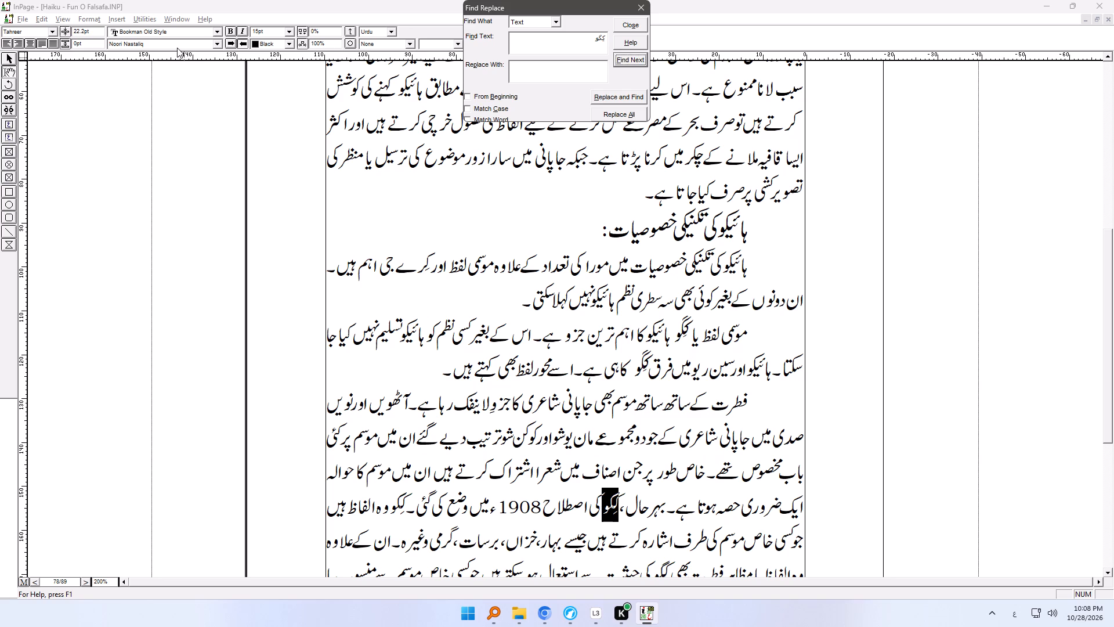
click(177, 45)
click(177, 58)
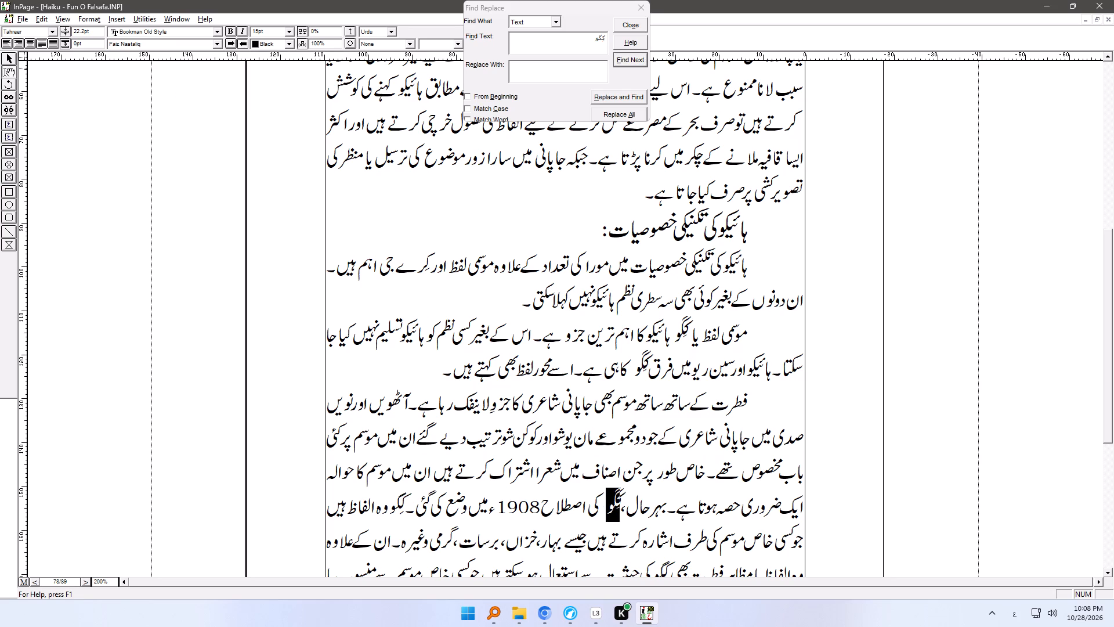
click(631, 59)
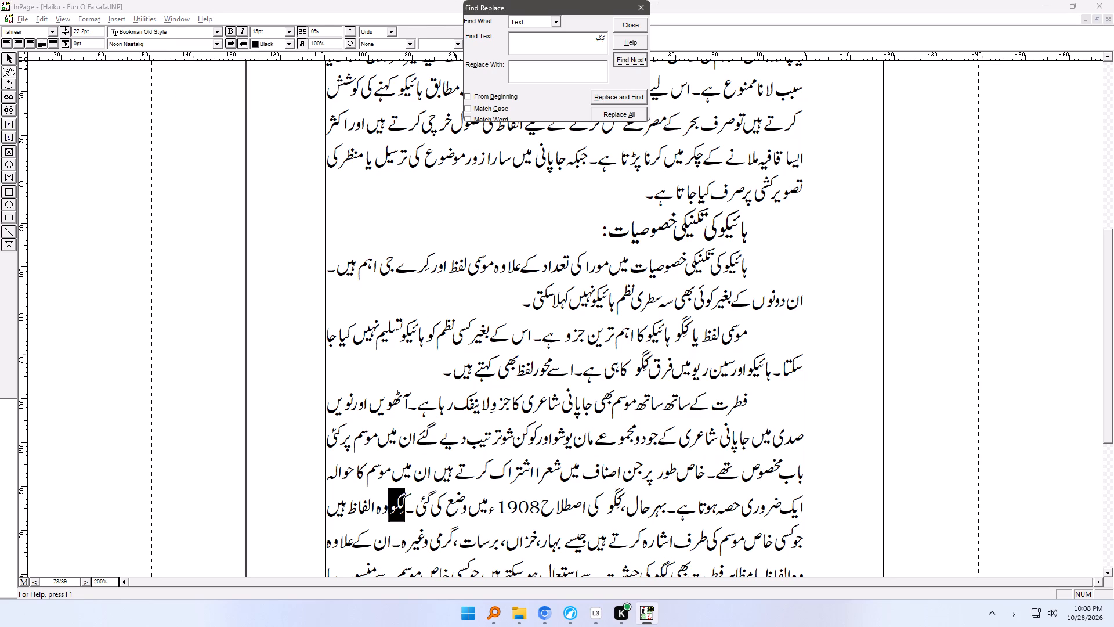
click(178, 47)
click(178, 57)
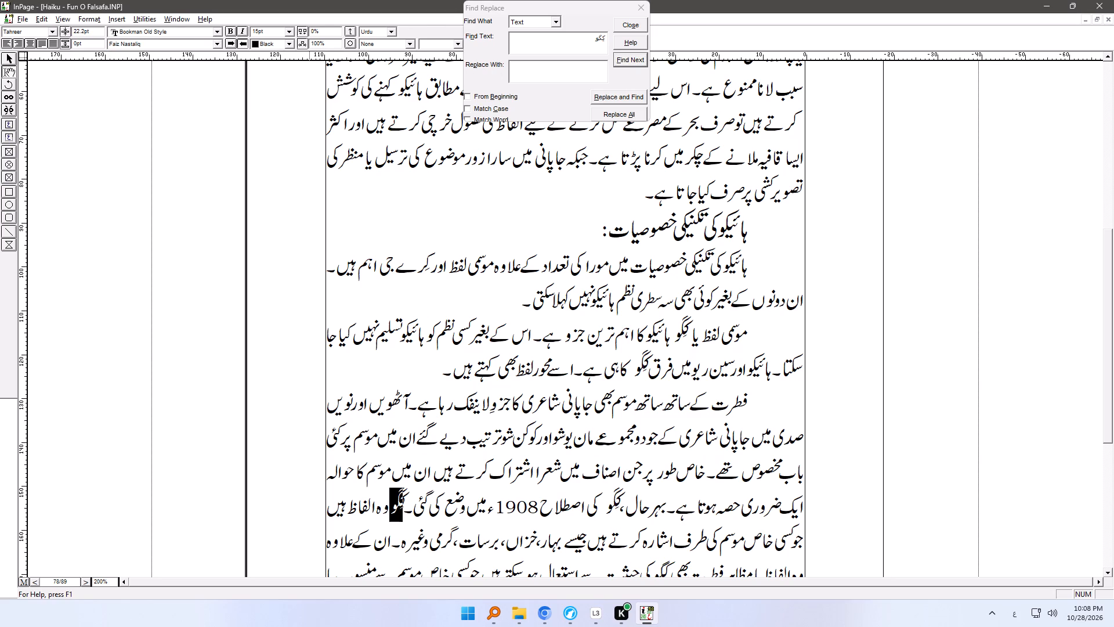
click(635, 63)
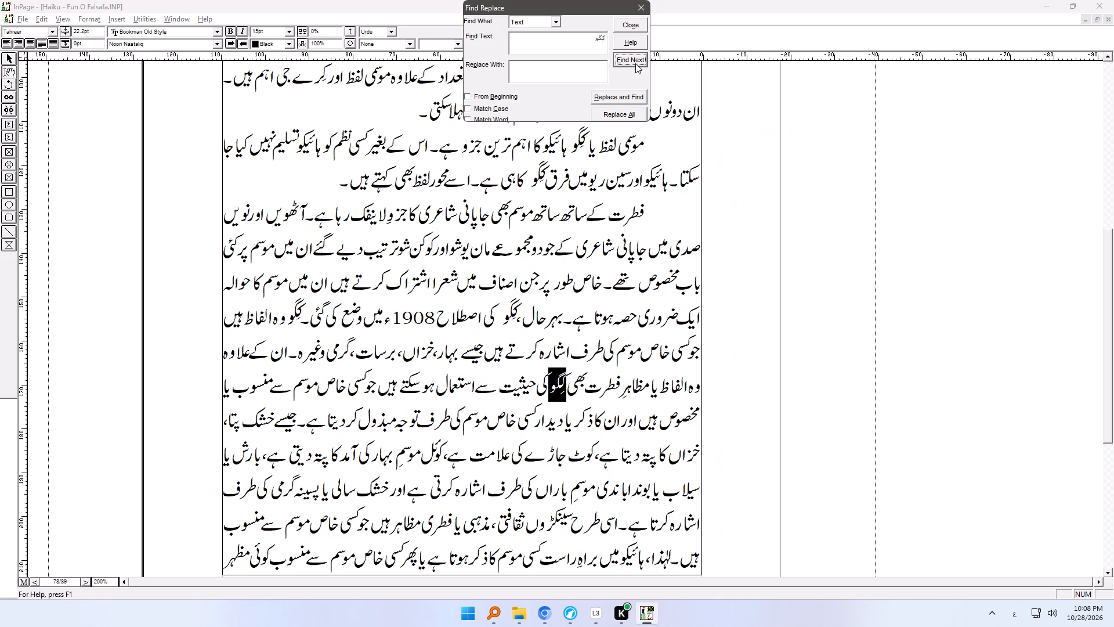
click(162, 41)
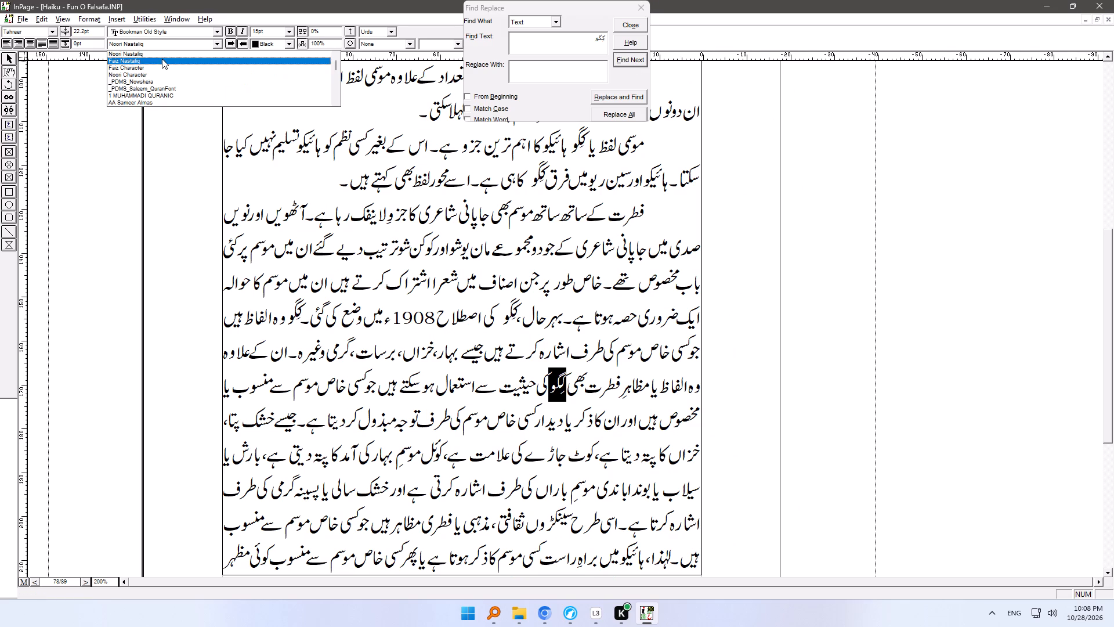
click(162, 59)
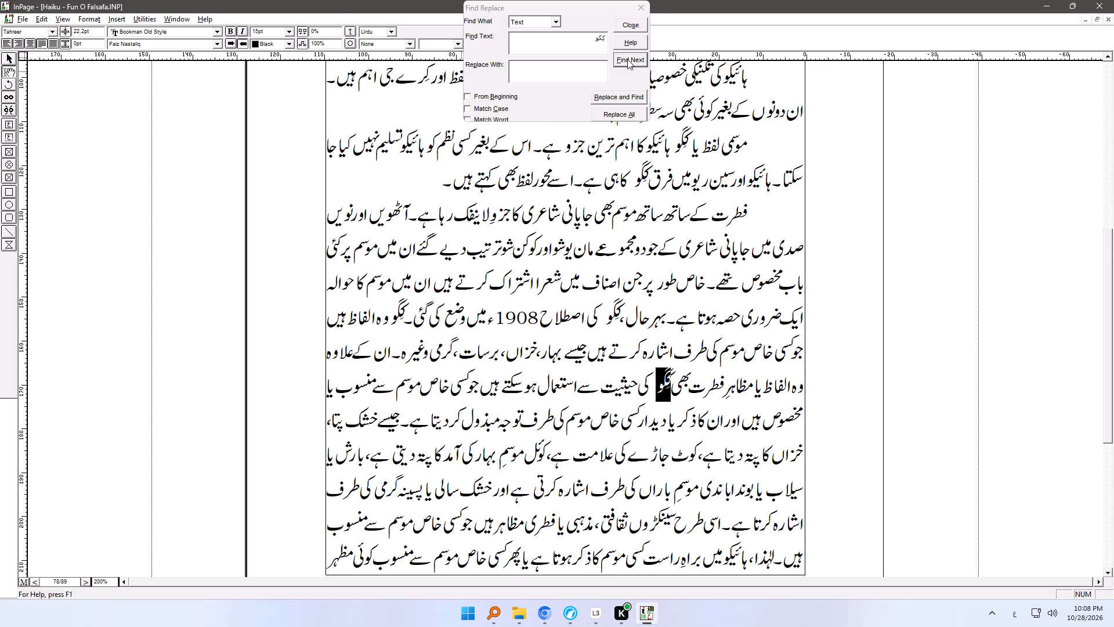
Set the first three occurrences of کِگو on page 79, after بہار, in parentheses after خصوصیت and before کا لزوم, to Faiz Nastaliq.
click(627, 59)
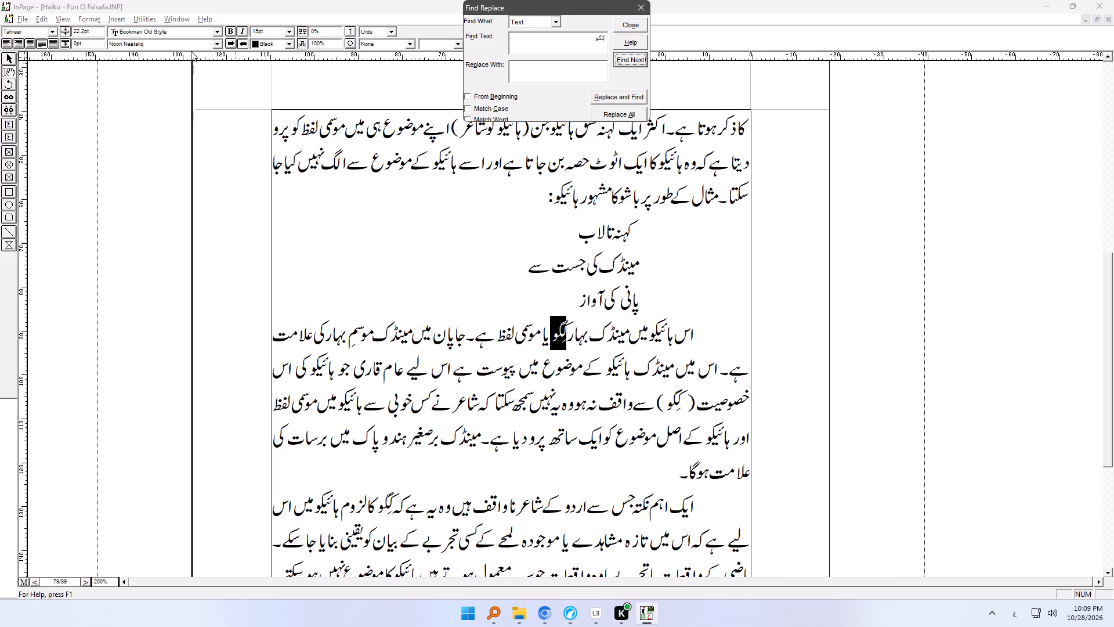
click(188, 45)
click(185, 62)
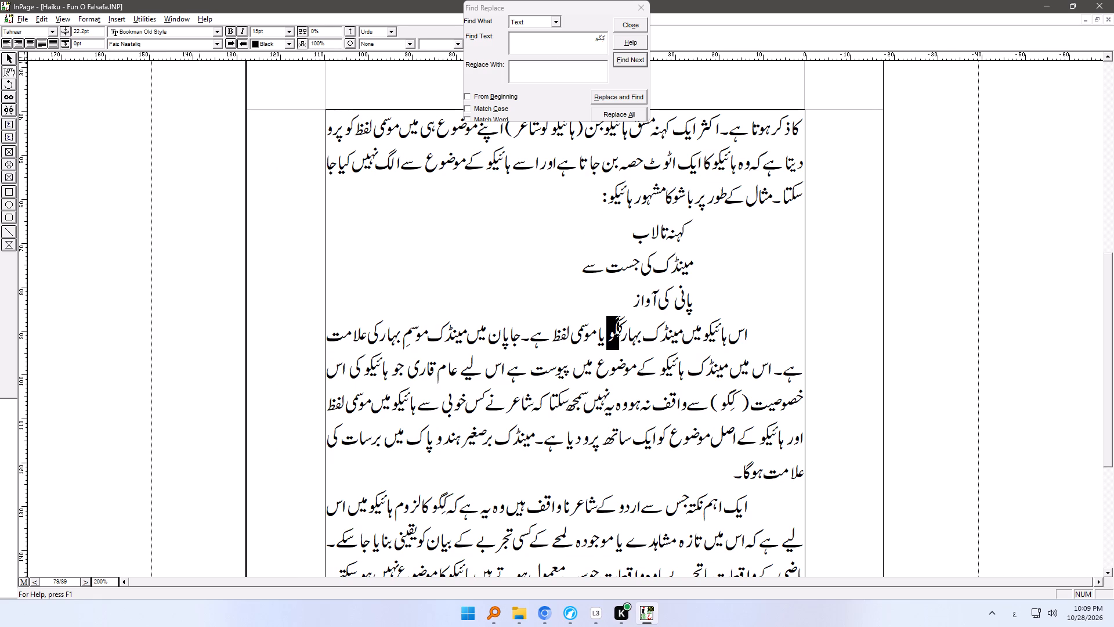
click(632, 62)
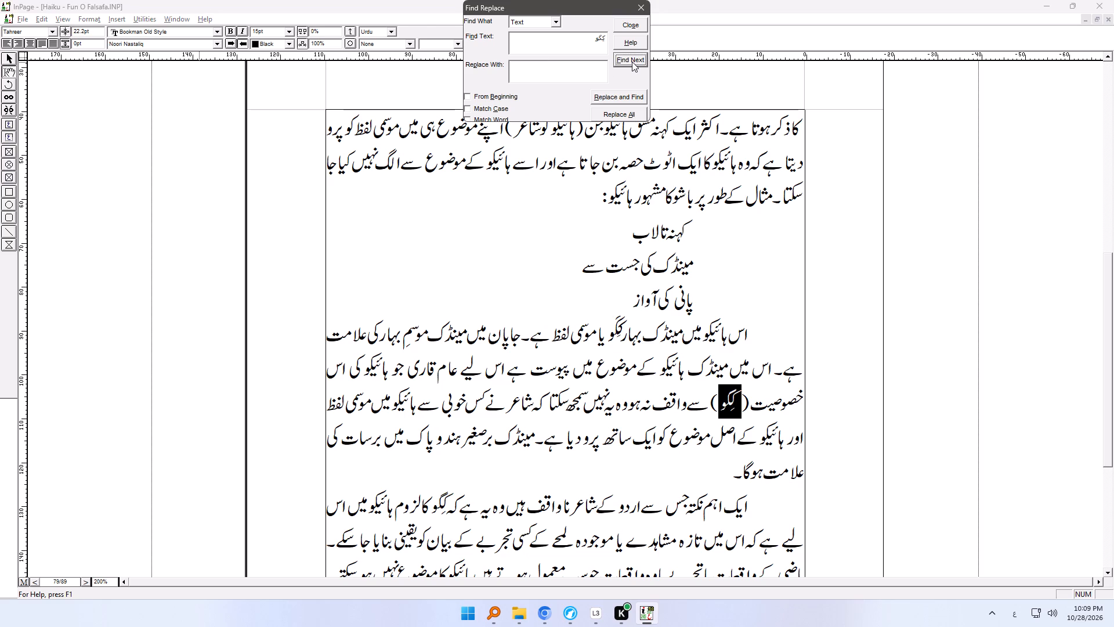
click(172, 46)
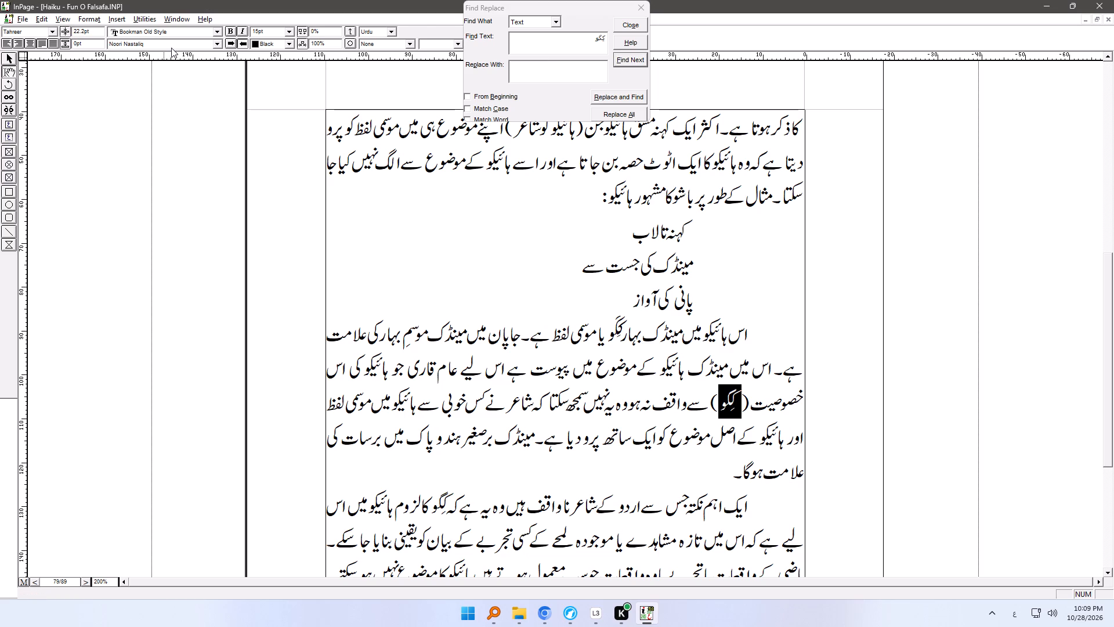
click(171, 60)
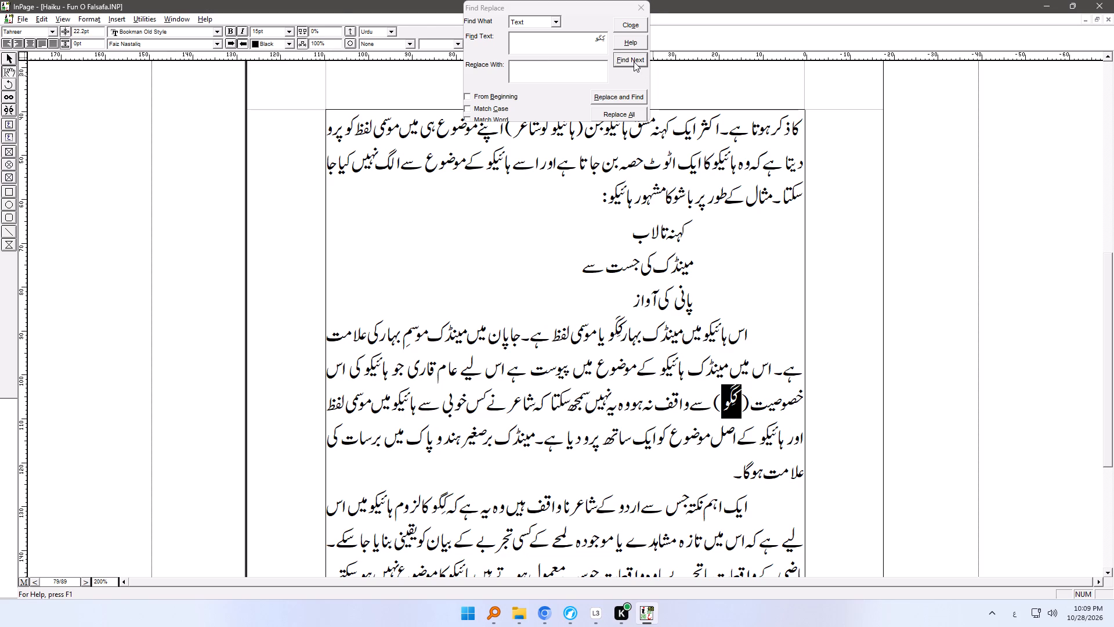
click(632, 60)
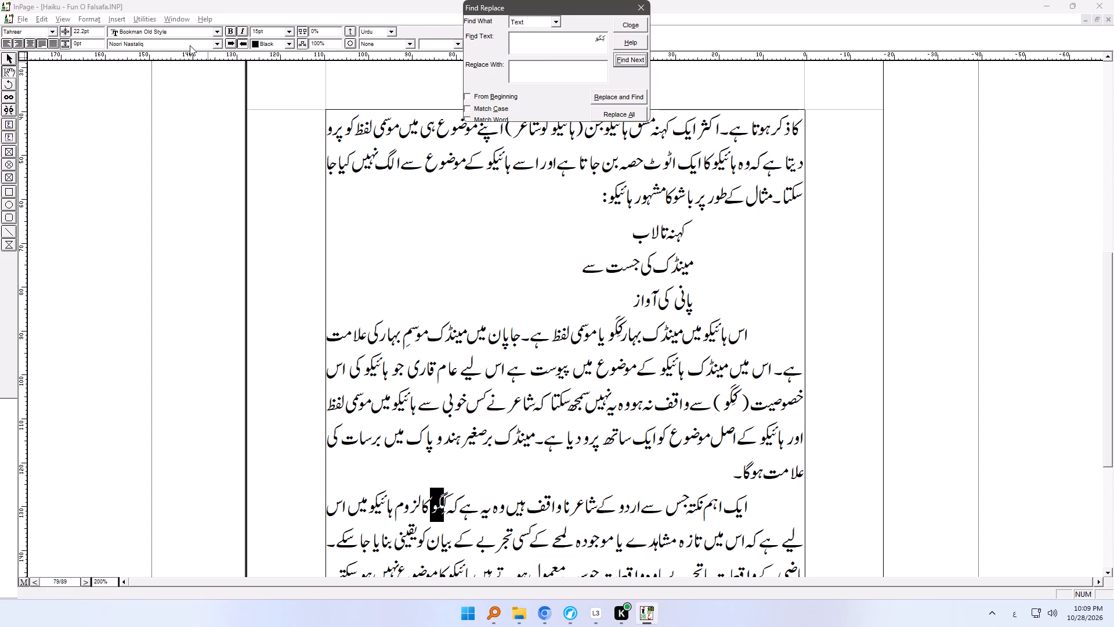
click(190, 45)
click(188, 57)
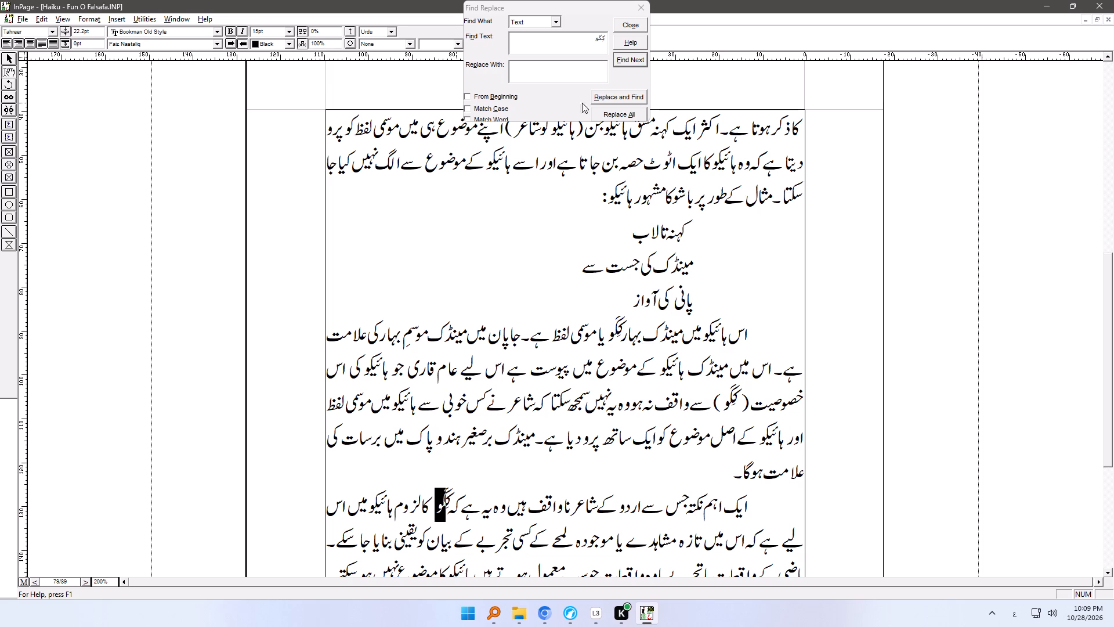
Set the last two occurrences of کِگو on page 79, after موسمِ سرما کا and موسمِ خزاں کا, to Faiz Nastaliq.
click(625, 62)
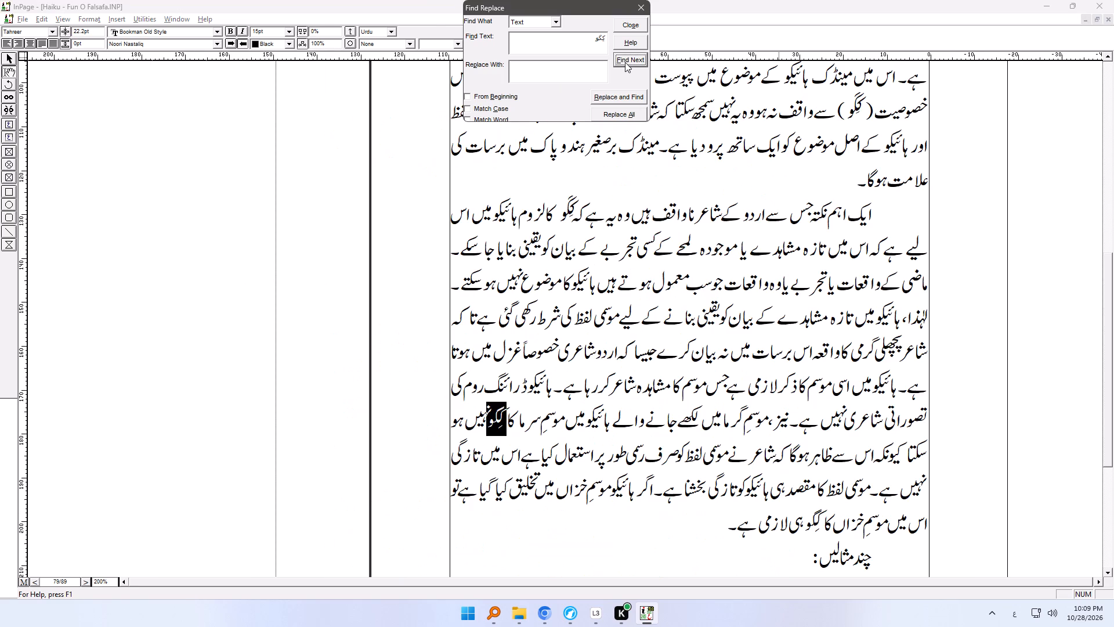
click(171, 47)
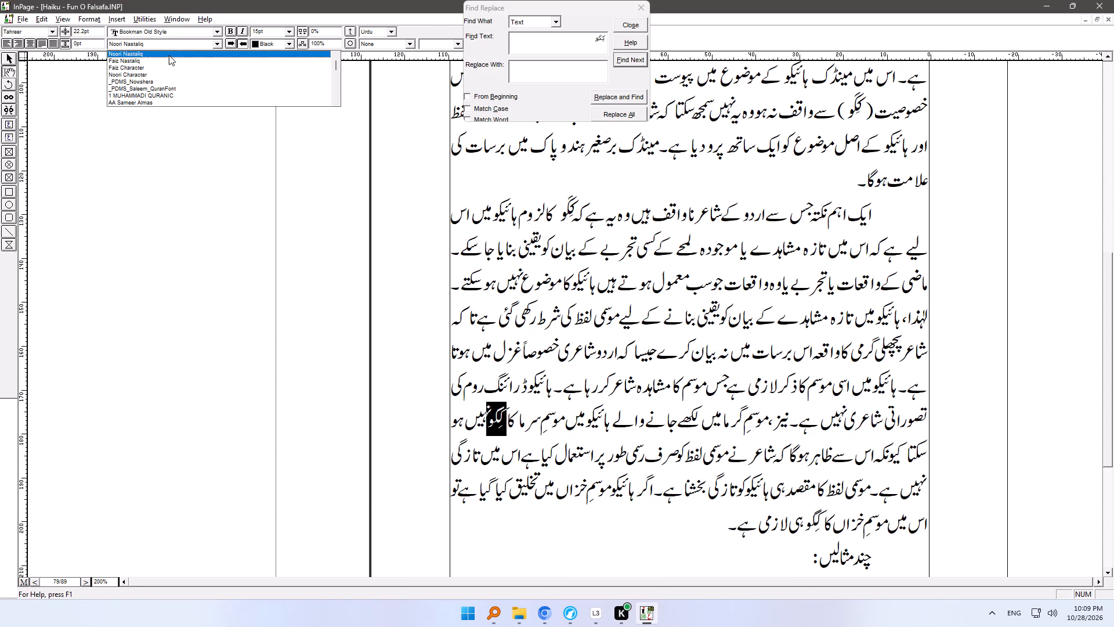
click(168, 59)
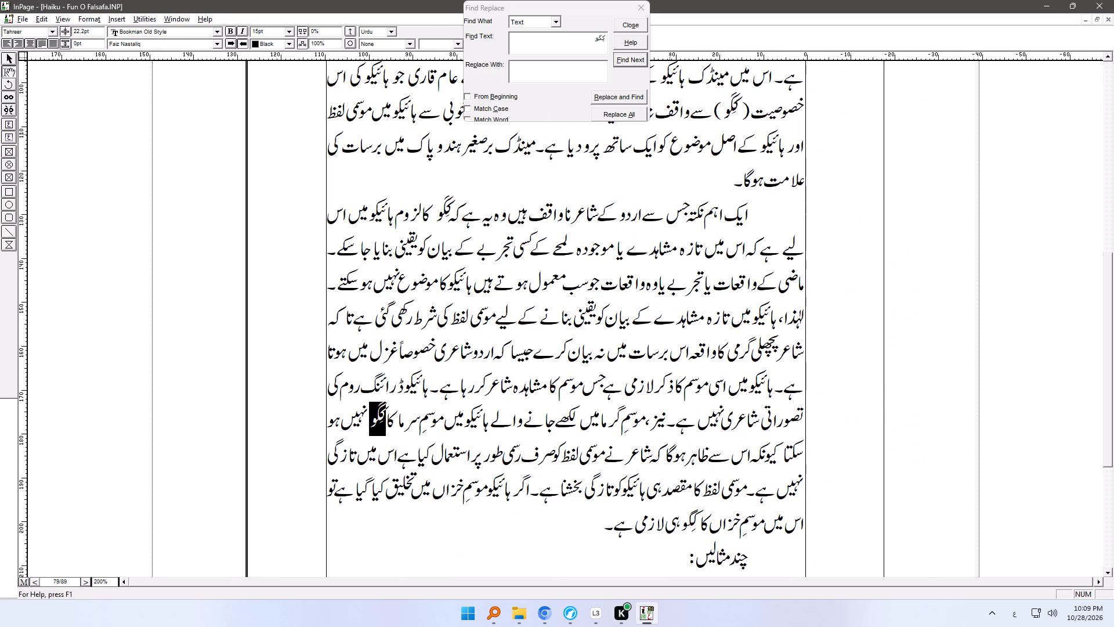
click(635, 59)
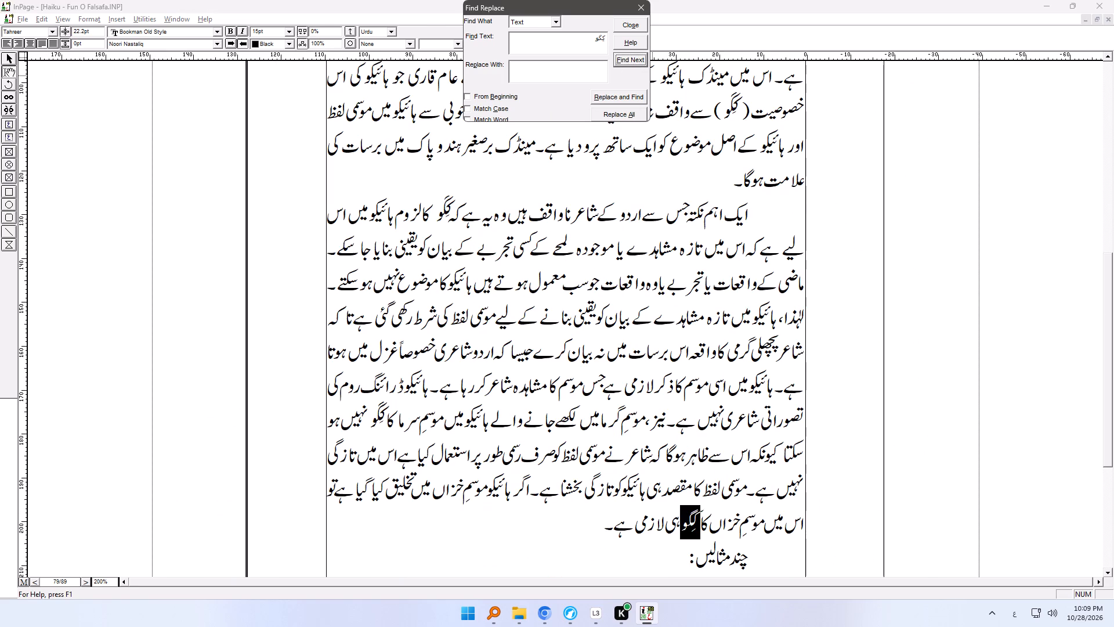
click(187, 44)
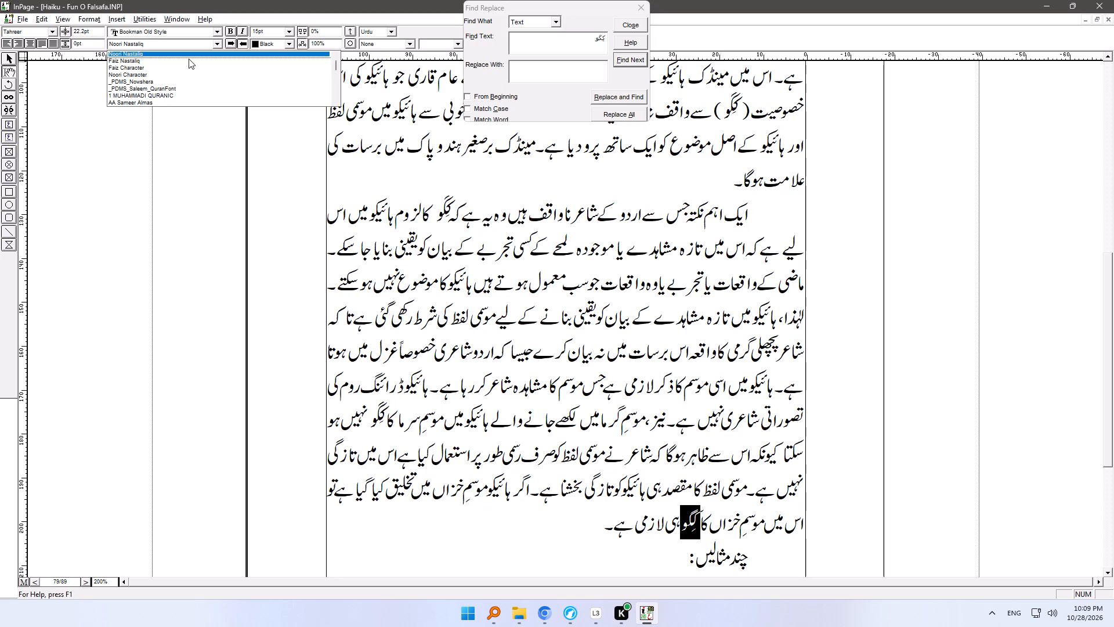
click(189, 59)
Set both occurrences of کِگو on page 80, before پوشیدہ and after خزاں, to Faiz Nastaliq and end the search.
click(635, 60)
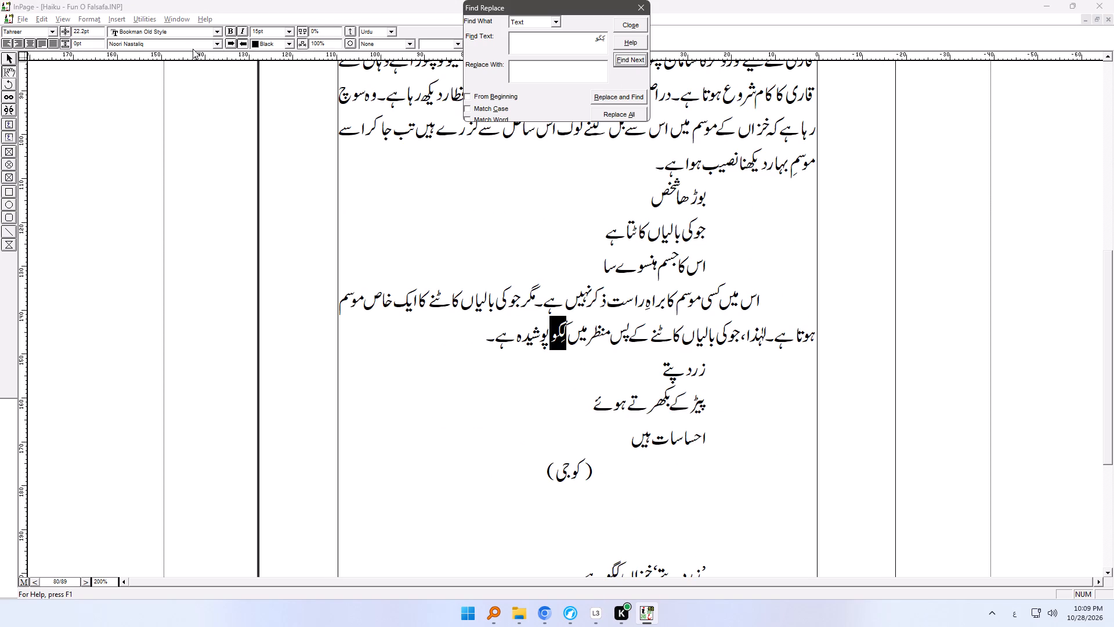
click(193, 46)
click(192, 59)
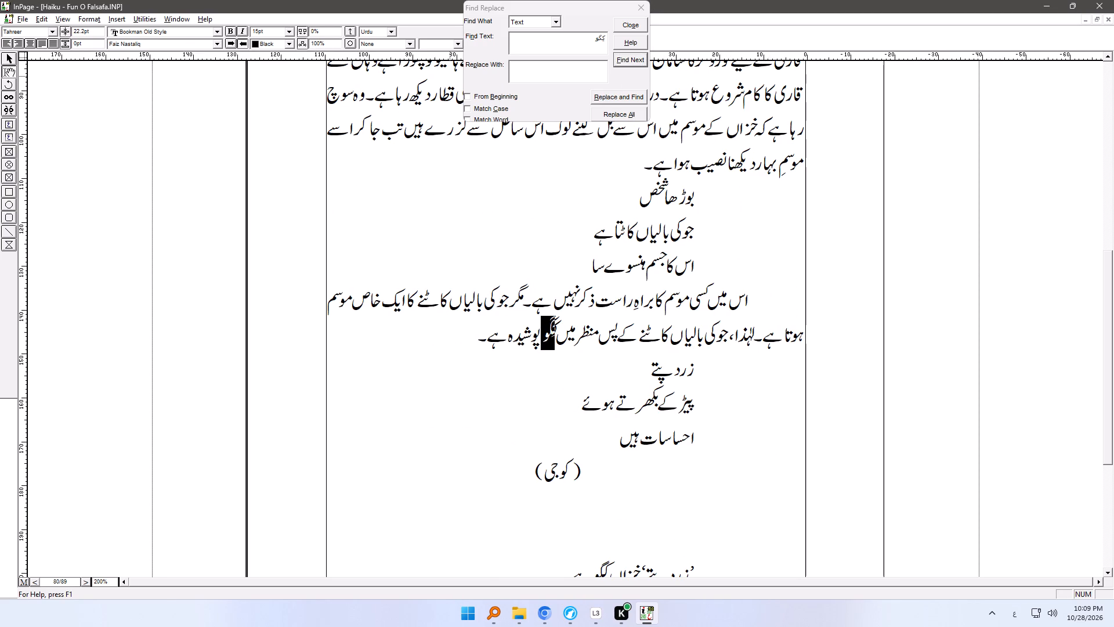
click(628, 62)
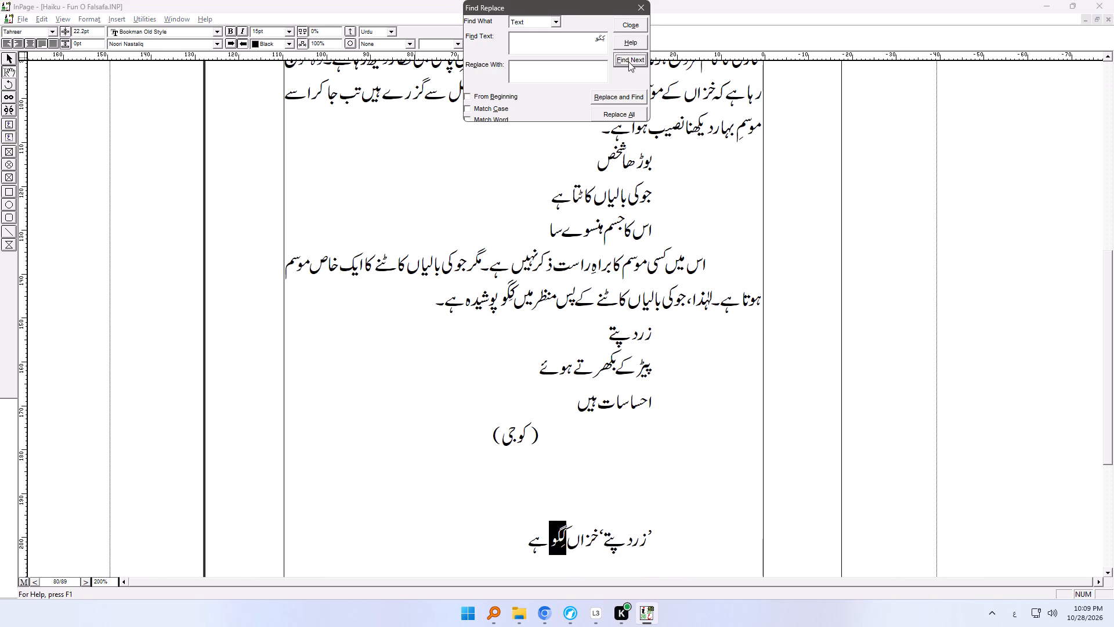
click(201, 43)
click(201, 59)
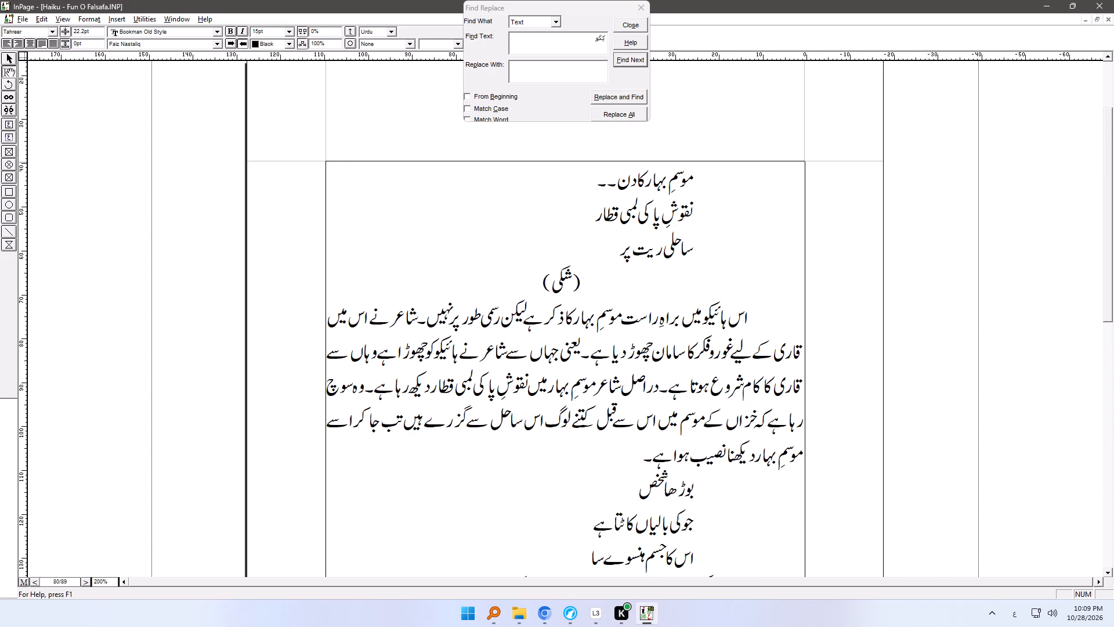
click(634, 60)
click(592, 91)
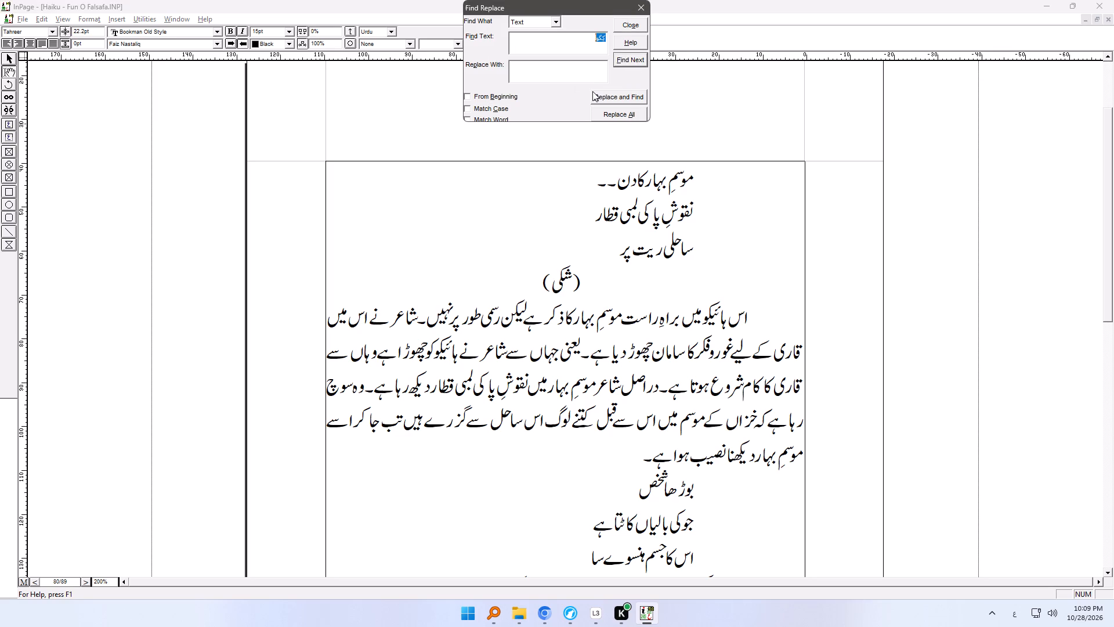
click(634, 23)
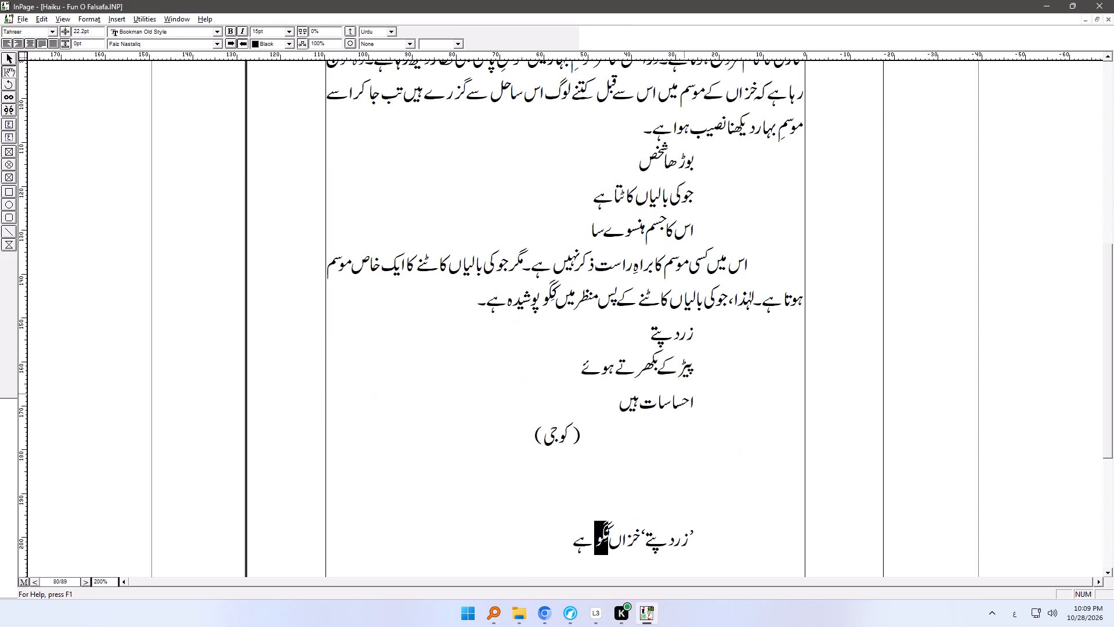
Save the haiku book document with the font changes made to the occurrences of کِگو.
key(ctrl+s)
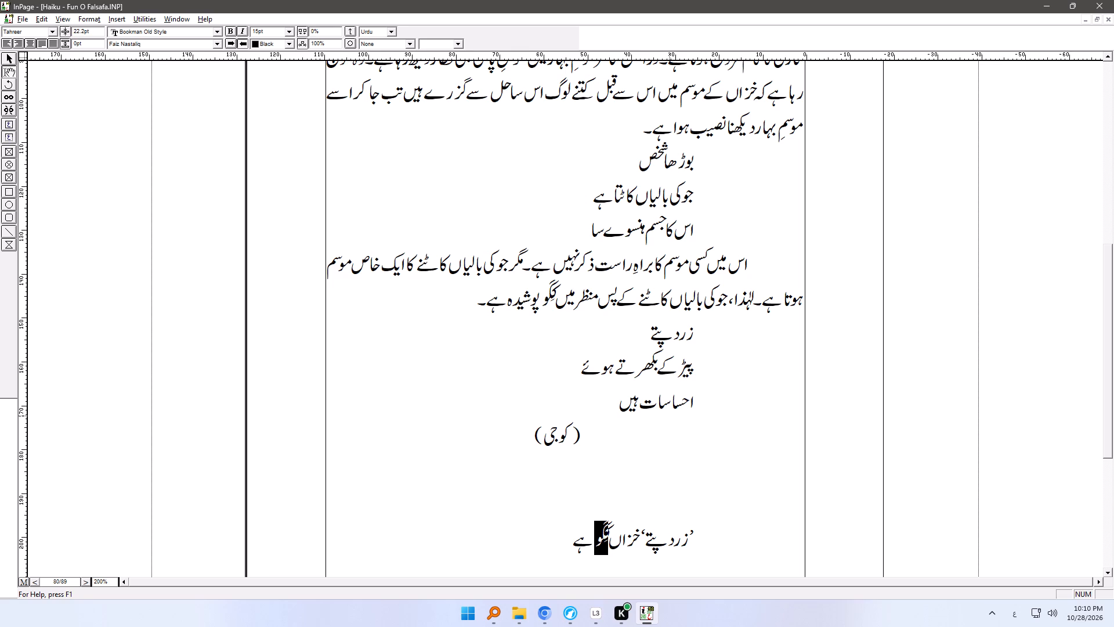
Delete the two blank lines on page 80 between (کوجی) and the line beginning ’زرد پتے‘.
click(674, 493)
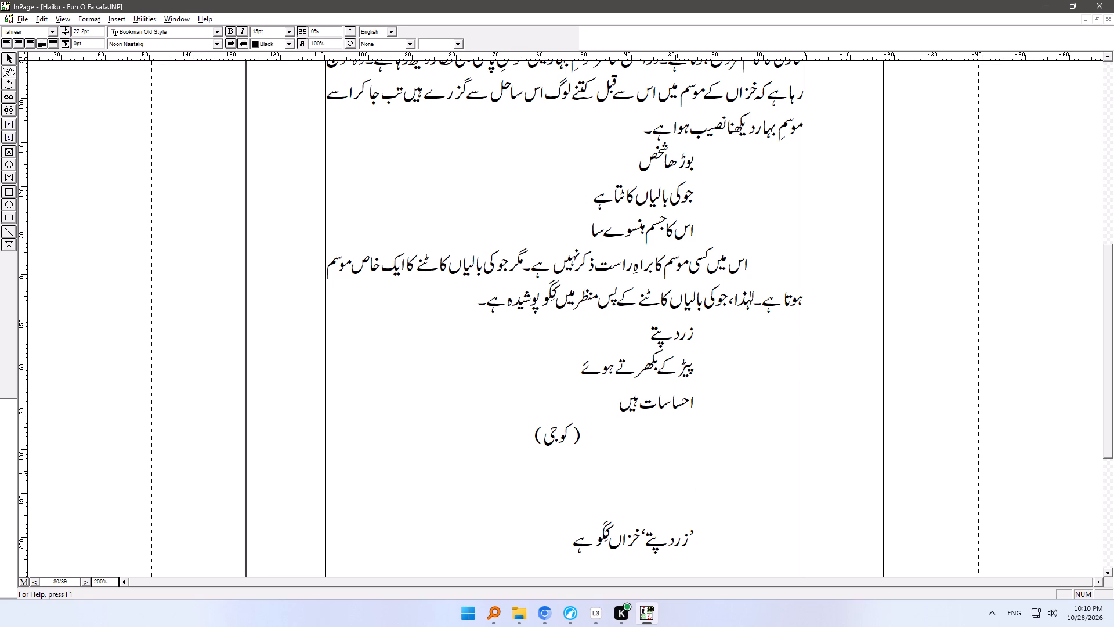
click(686, 464)
key(Delete)
key(Delete)
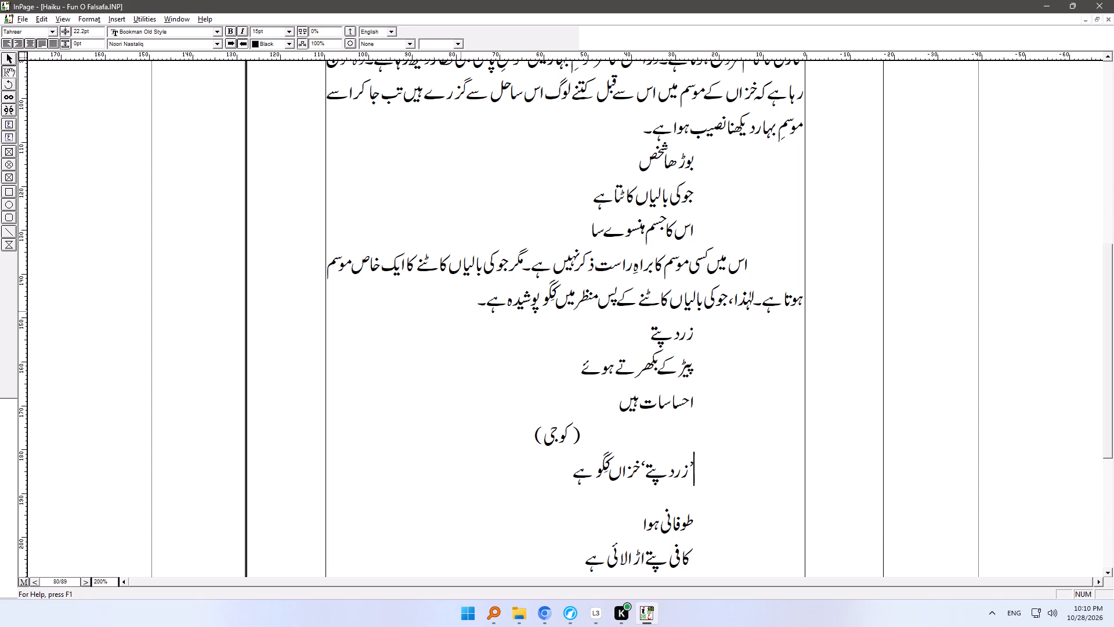